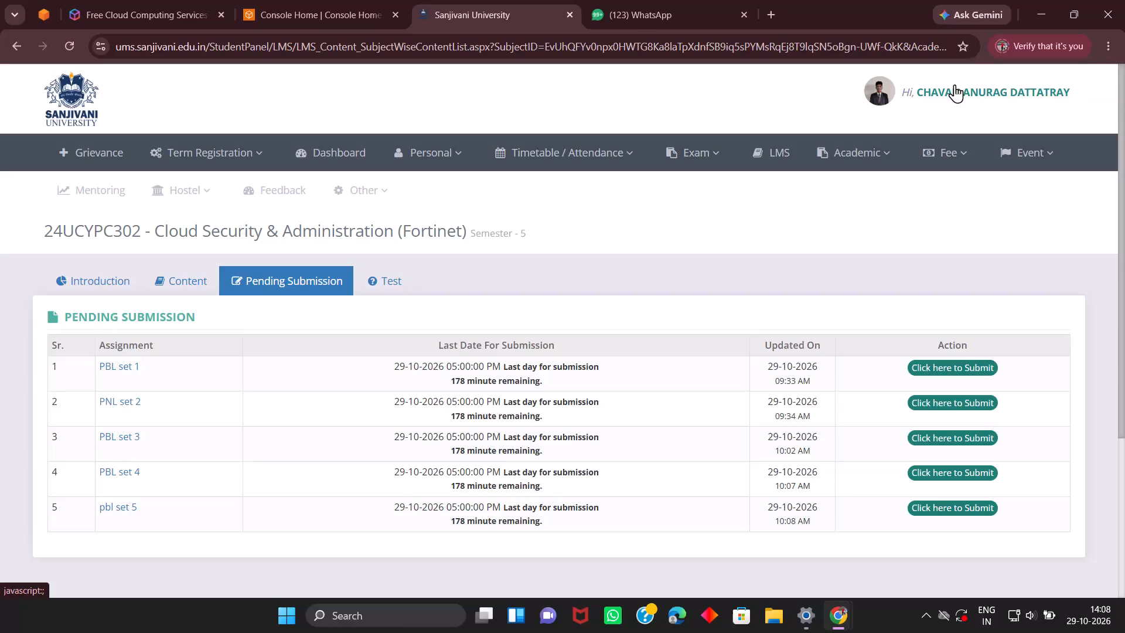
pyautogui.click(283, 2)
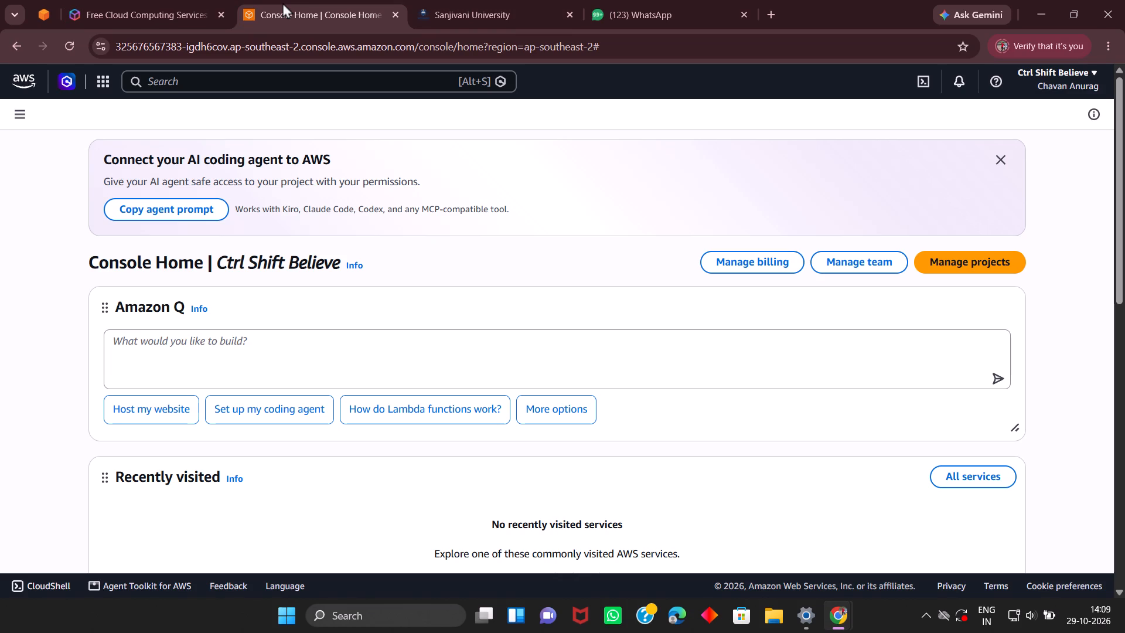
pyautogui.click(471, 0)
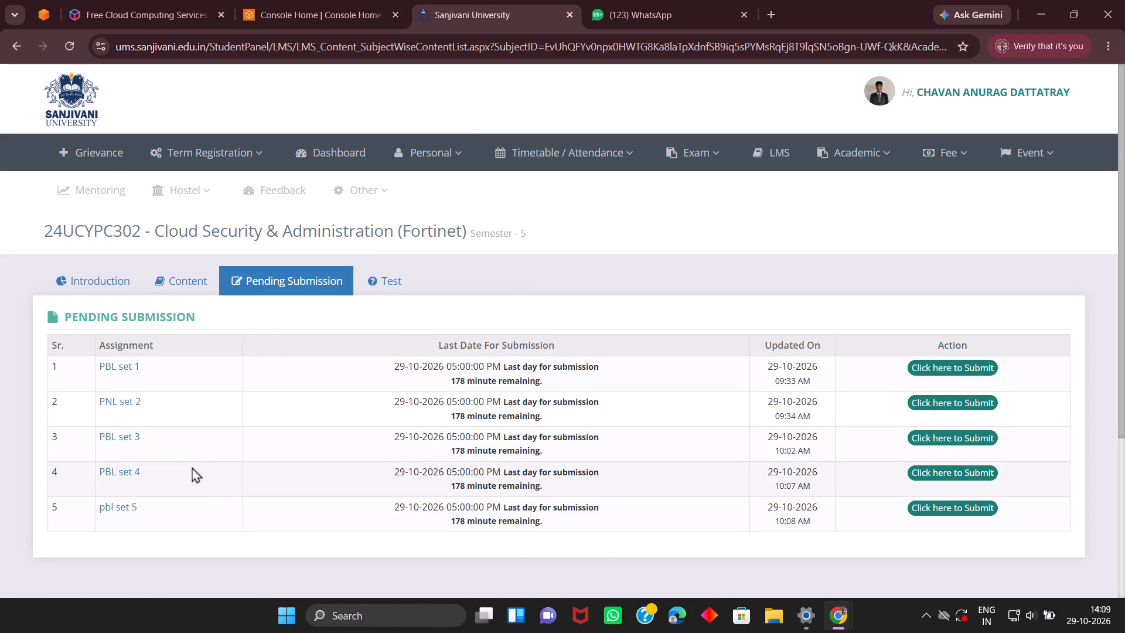
# Download the PBL set 1 assignment document from the pending submissions and open the PDF to read its task.
pyautogui.hscroll(1, 269, 460)
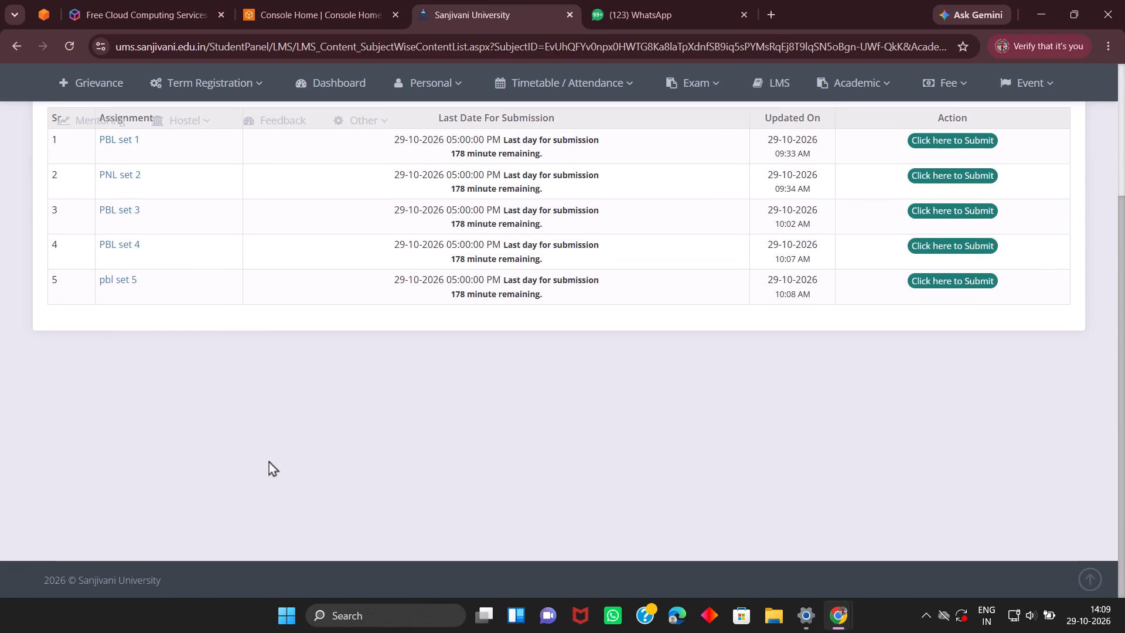
pyautogui.hscroll(2, 269, 460)
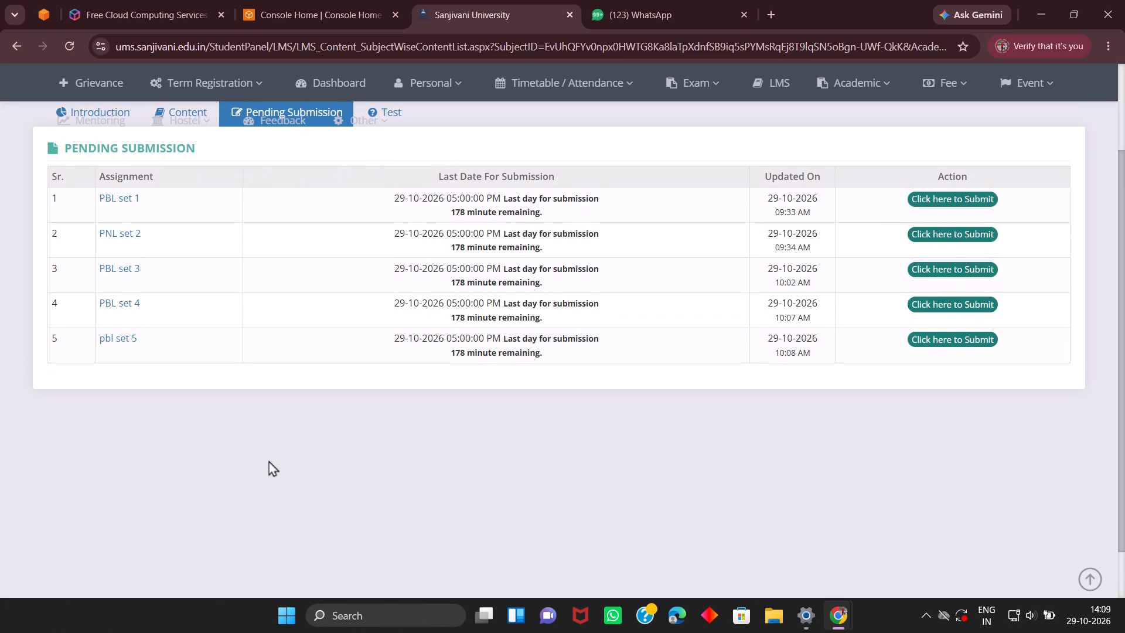
pyautogui.hscroll(2, 269, 460)
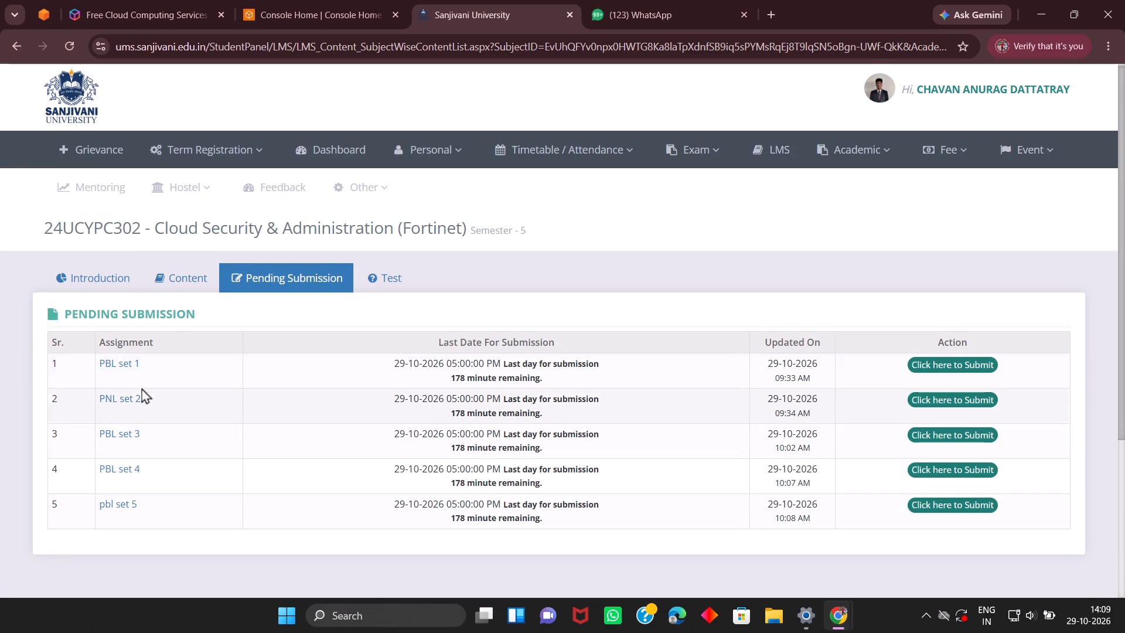
pyautogui.click(125, 362)
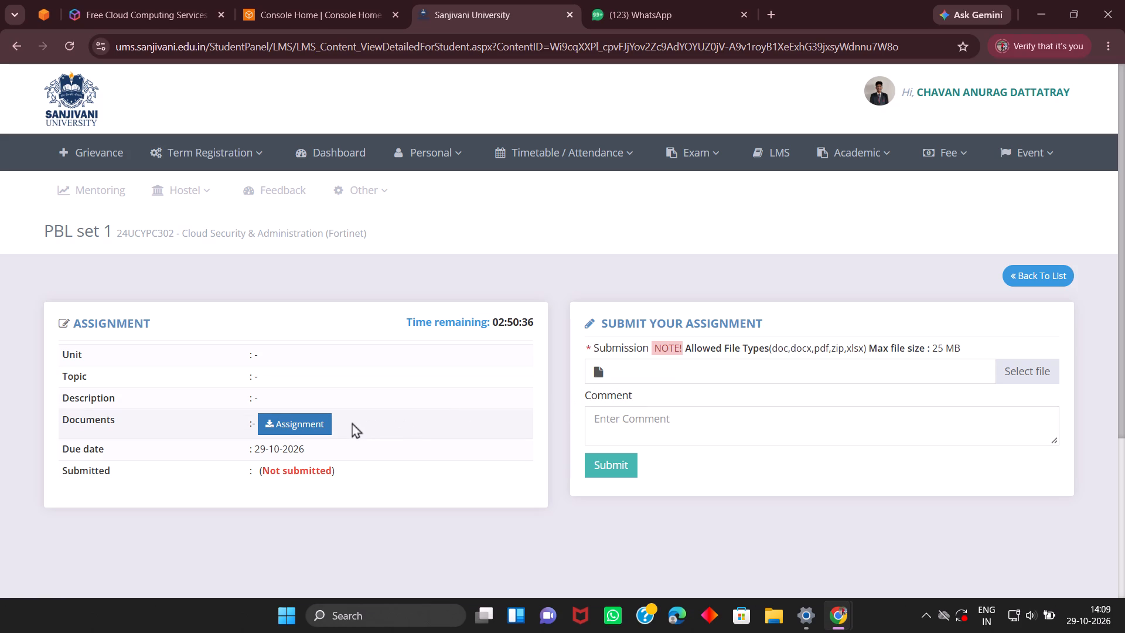
pyautogui.click(292, 421)
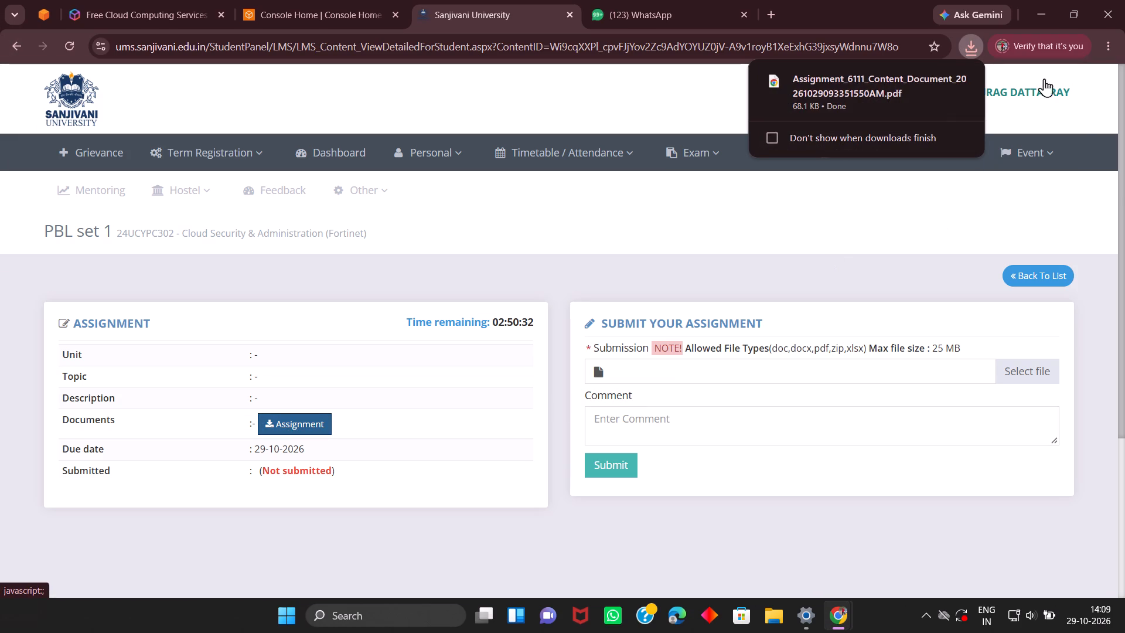
pyautogui.click(937, 80)
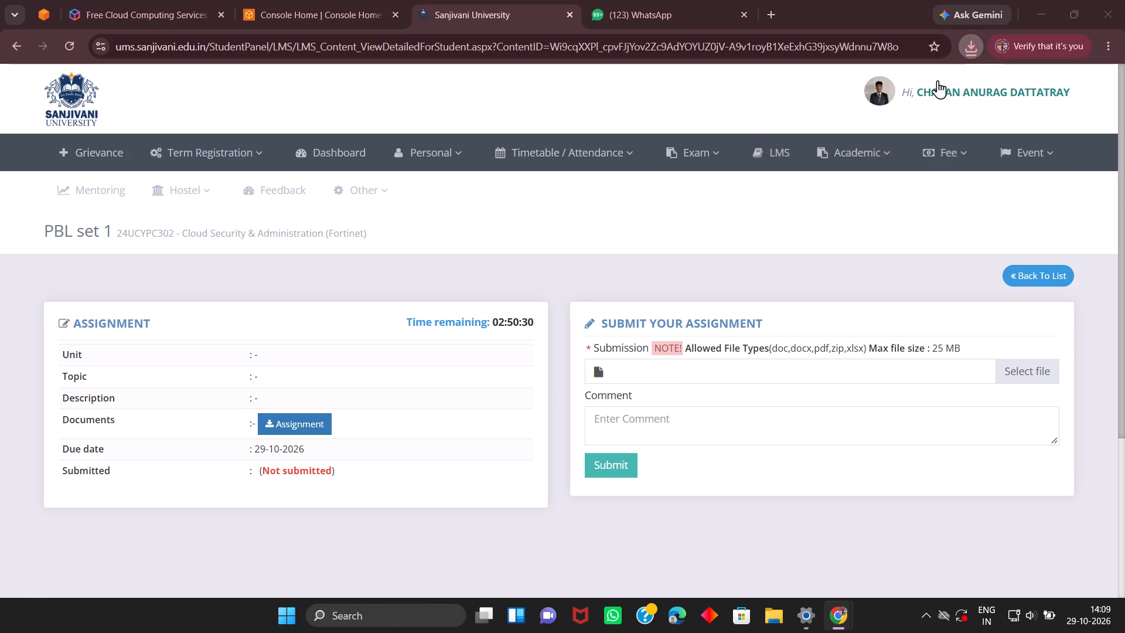
pyautogui.doubleClick(343, 282)
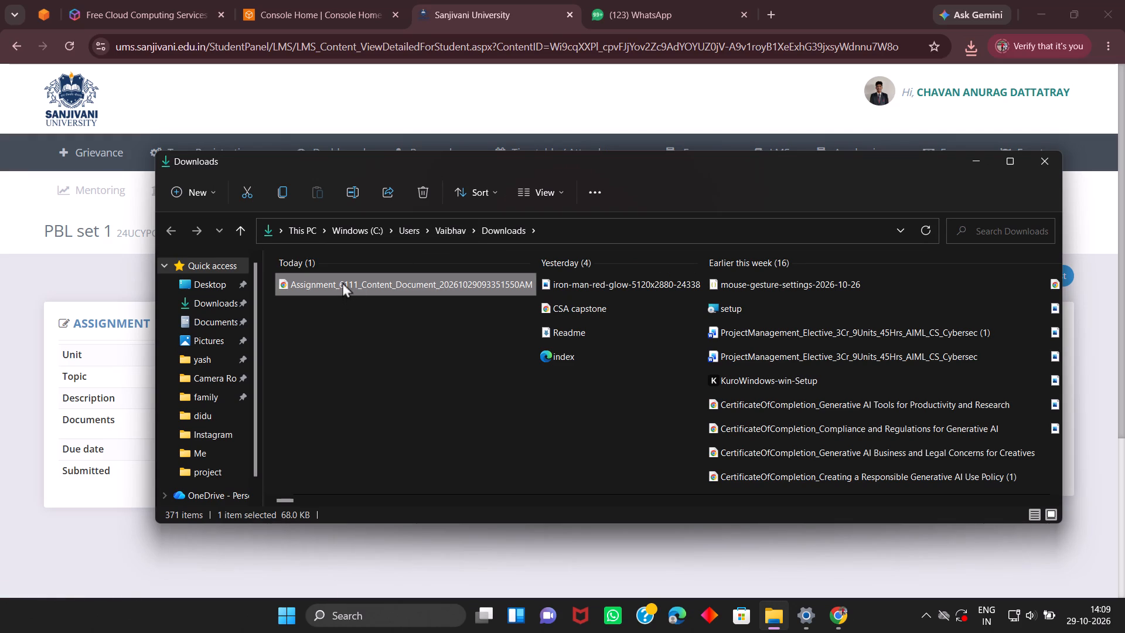
pyautogui.scroll(1, 585, 325)
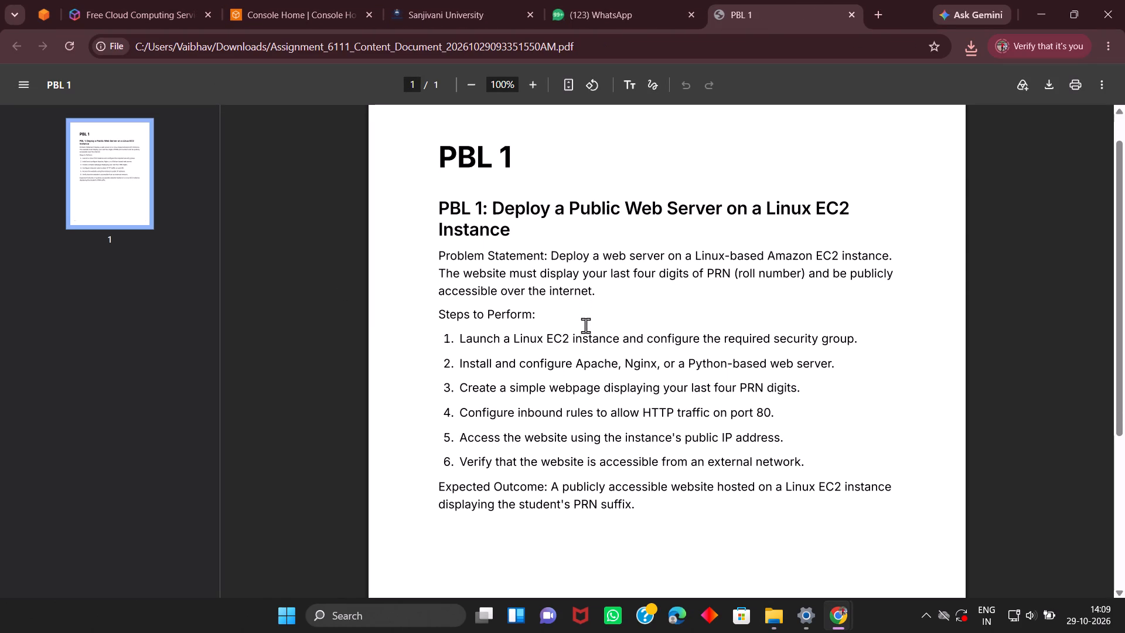
pyautogui.scroll(1, 585, 325)
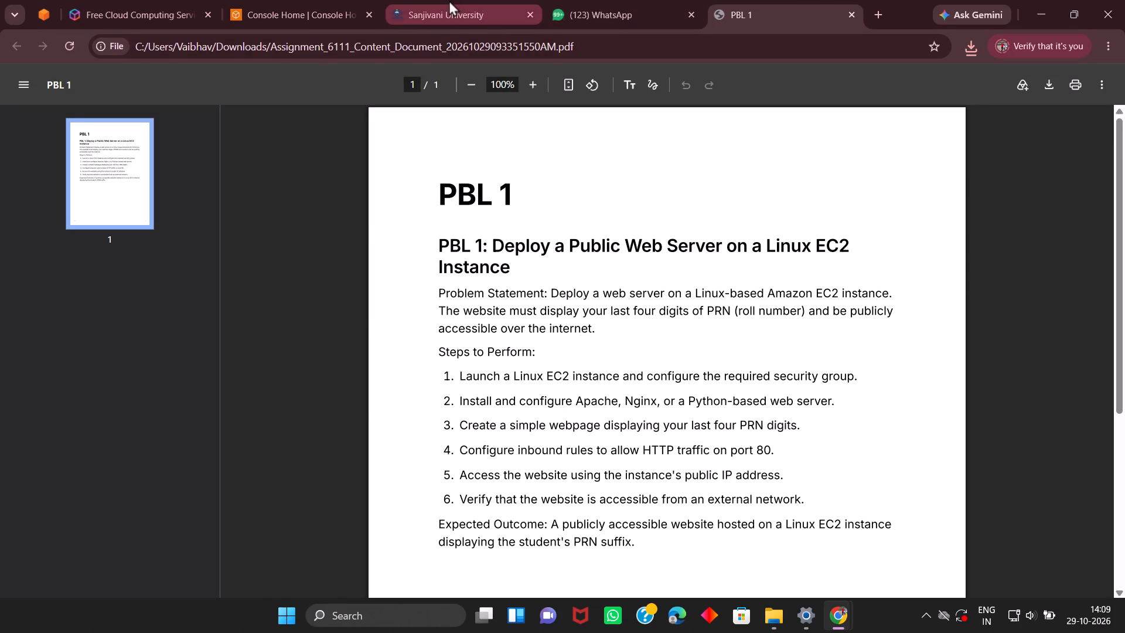
# Return to the university portal and bring up the pending submissions of the Cloud Security & Administration (Fortinet) course.
pyautogui.click(449, 0)
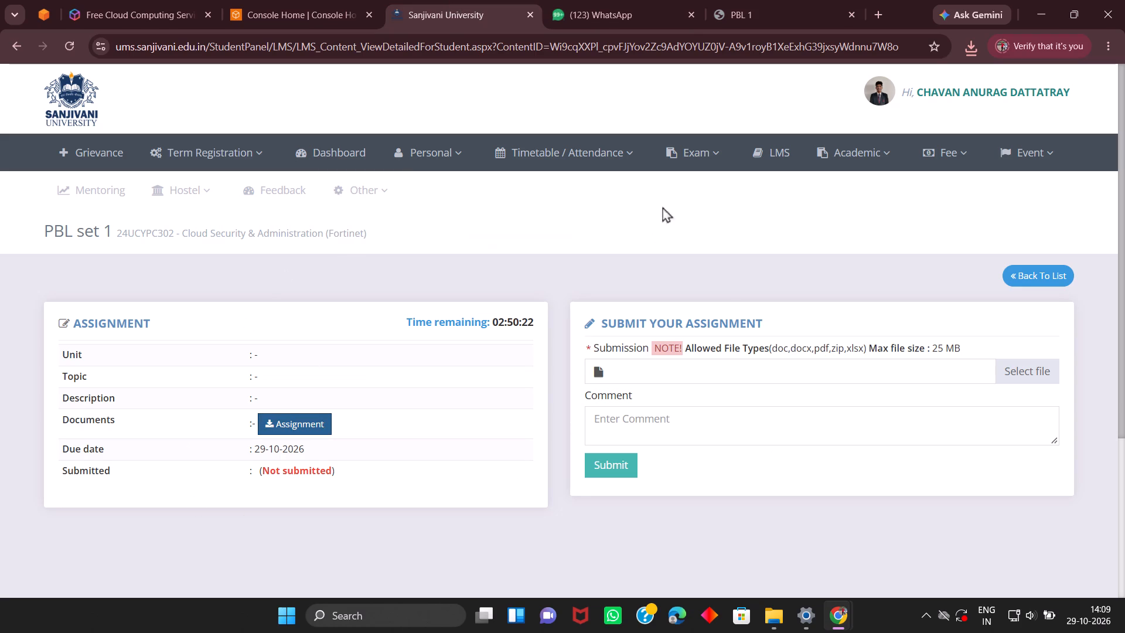
pyautogui.click(1022, 273)
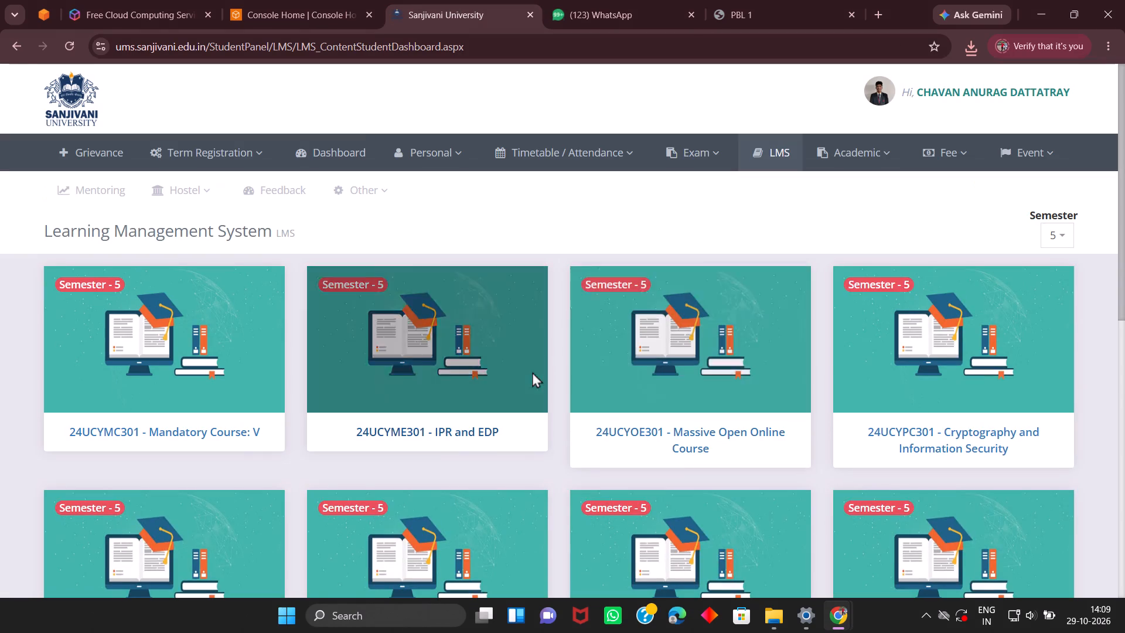
pyautogui.scroll(-4, 533, 372)
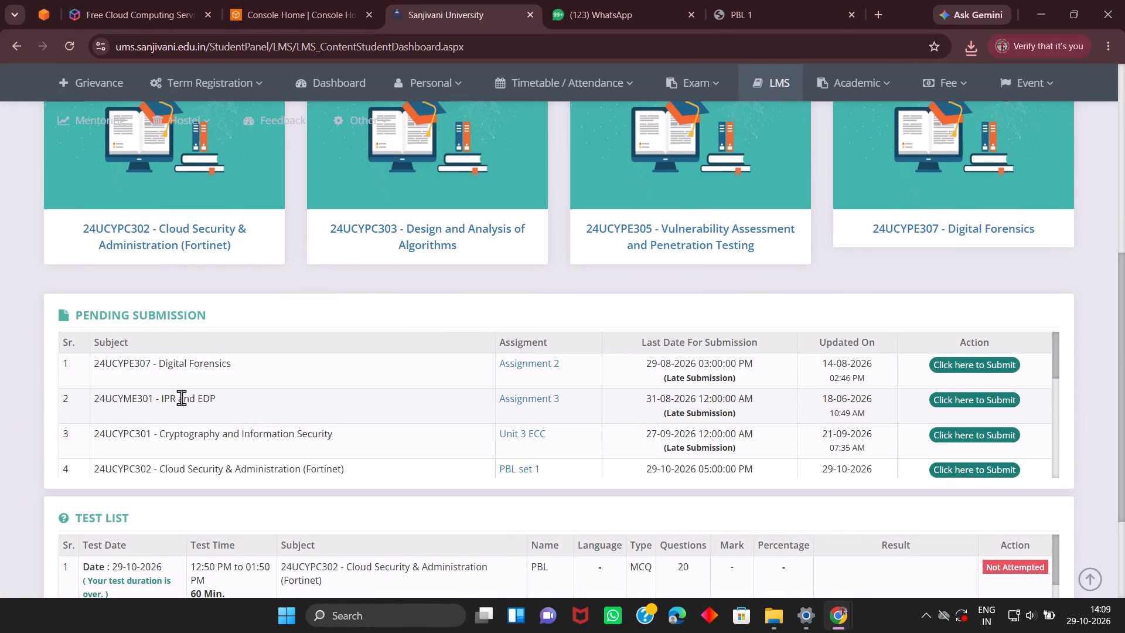
pyautogui.scroll(3, 181, 397)
pyautogui.click(197, 270)
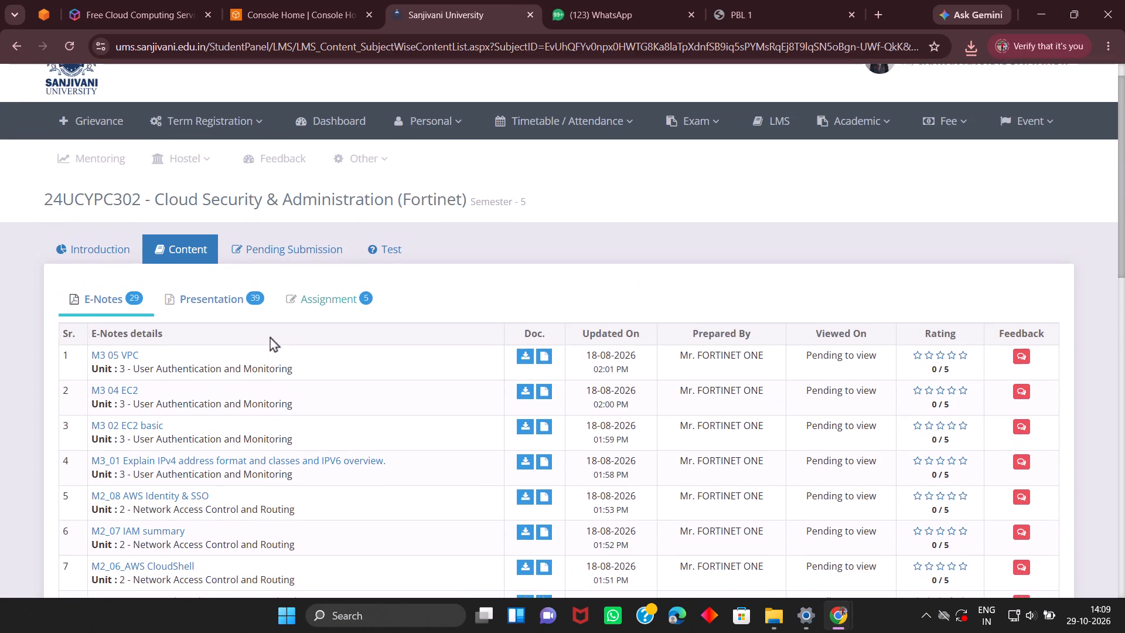
pyautogui.click(390, 252)
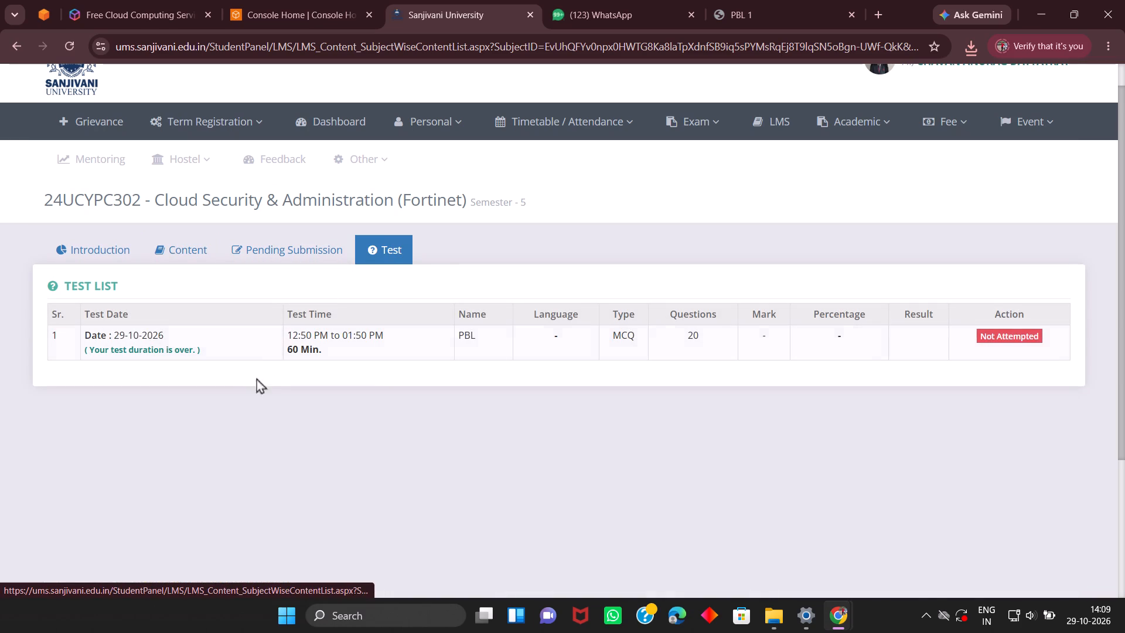
pyautogui.click(270, 254)
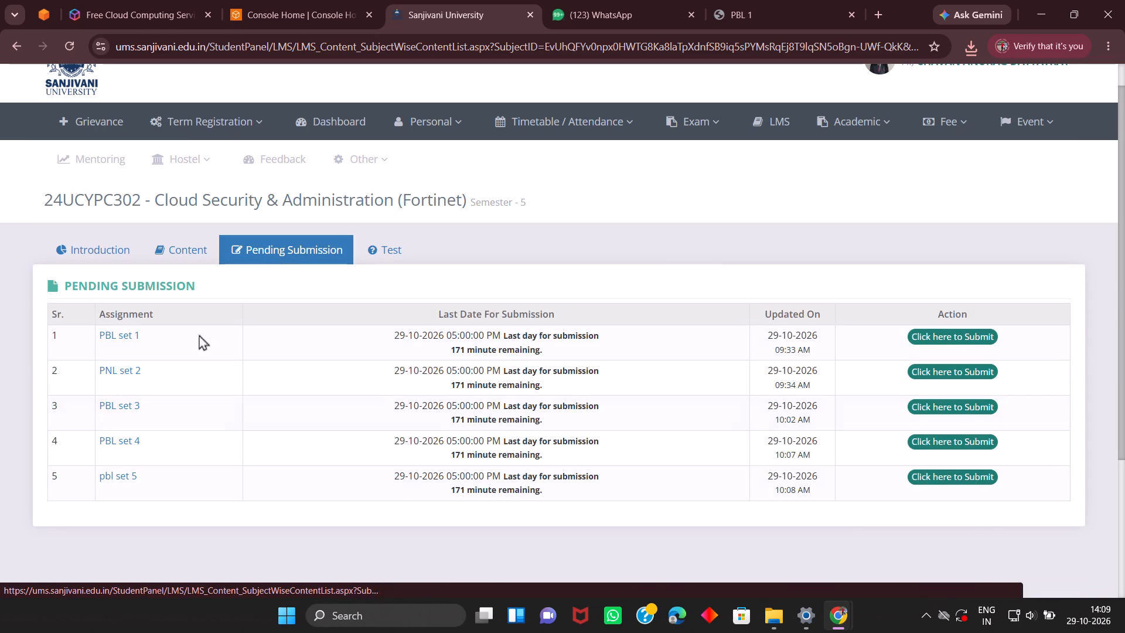
pyautogui.click(112, 478)
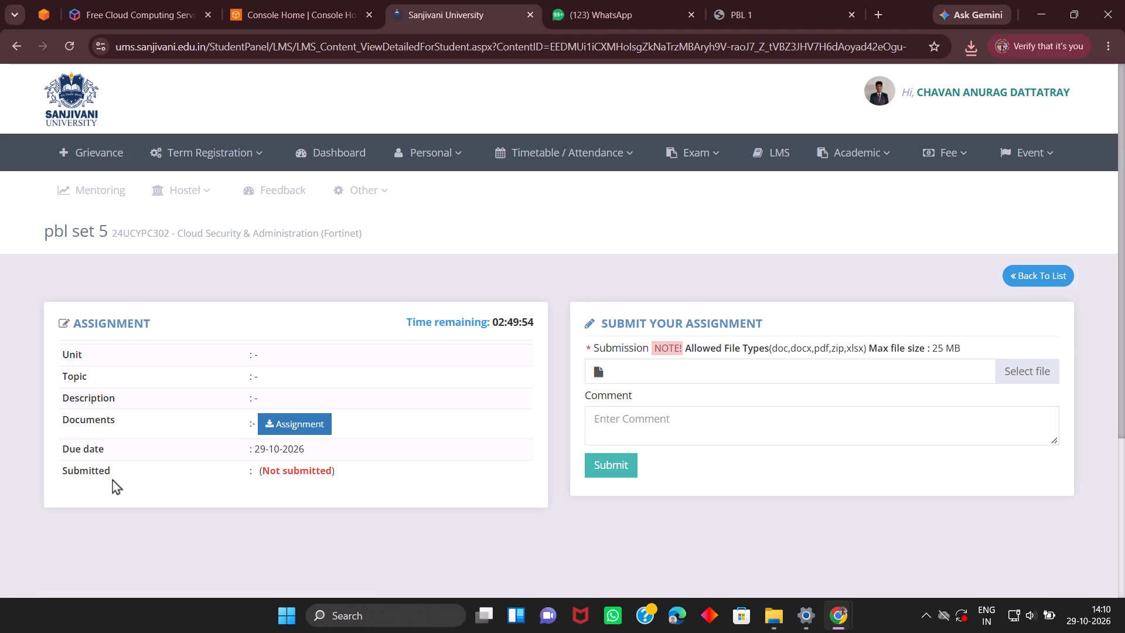
pyautogui.hscroll(7, 112, 478)
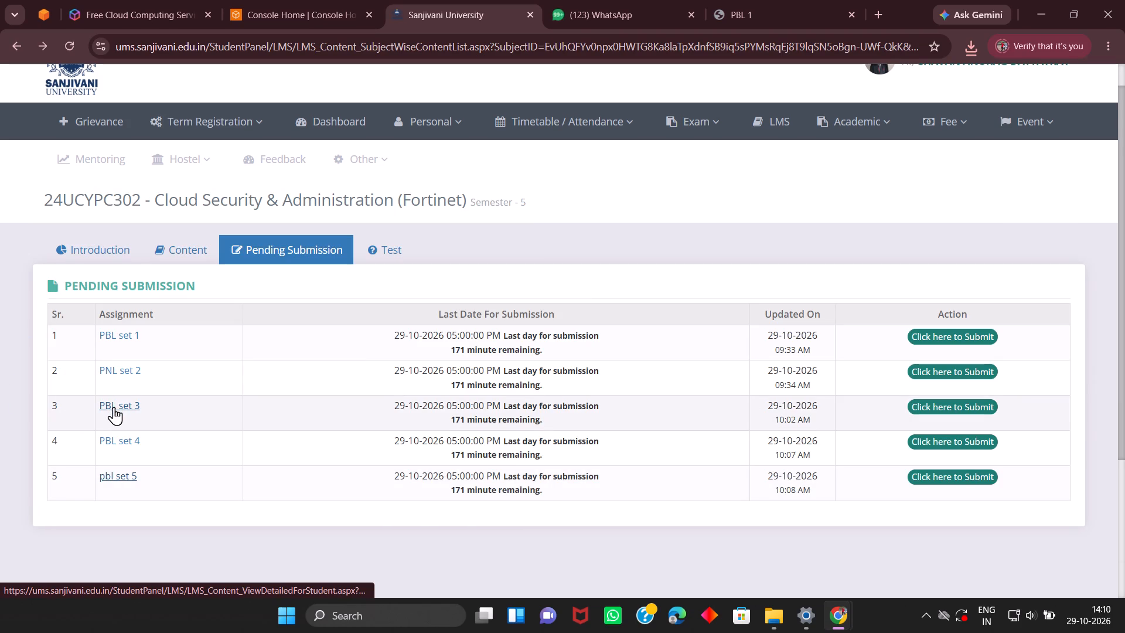
# Download the PBL set 3 assignment document and open the PDF from the Downloads folder.
pyautogui.click(114, 407)
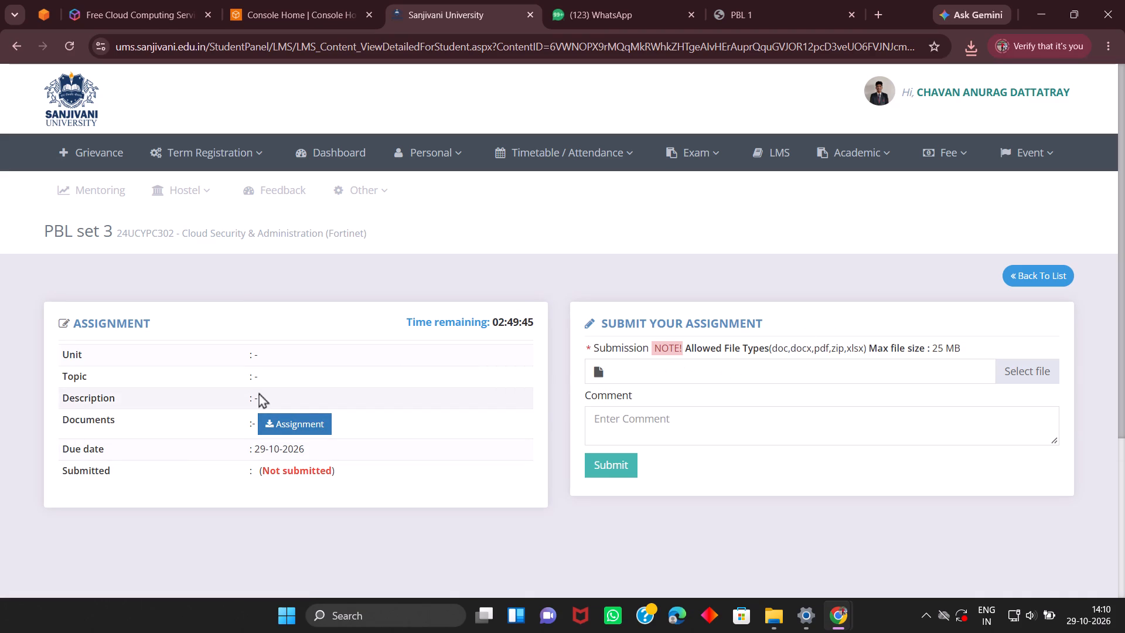
pyautogui.click(285, 418)
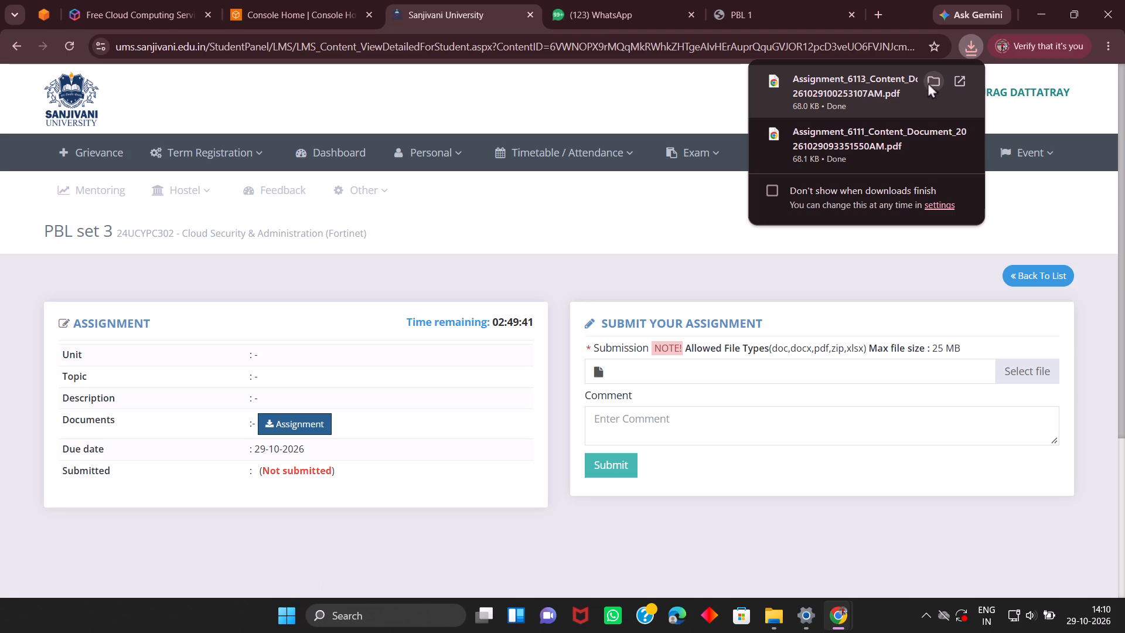
pyautogui.click(928, 81)
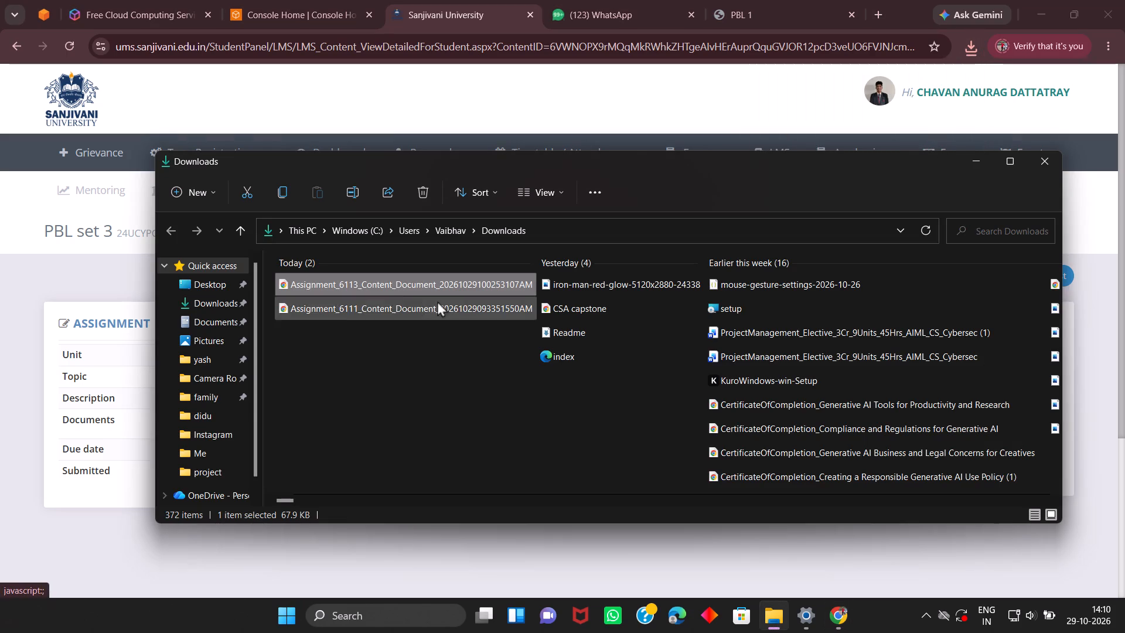
pyautogui.doubleClick(383, 280)
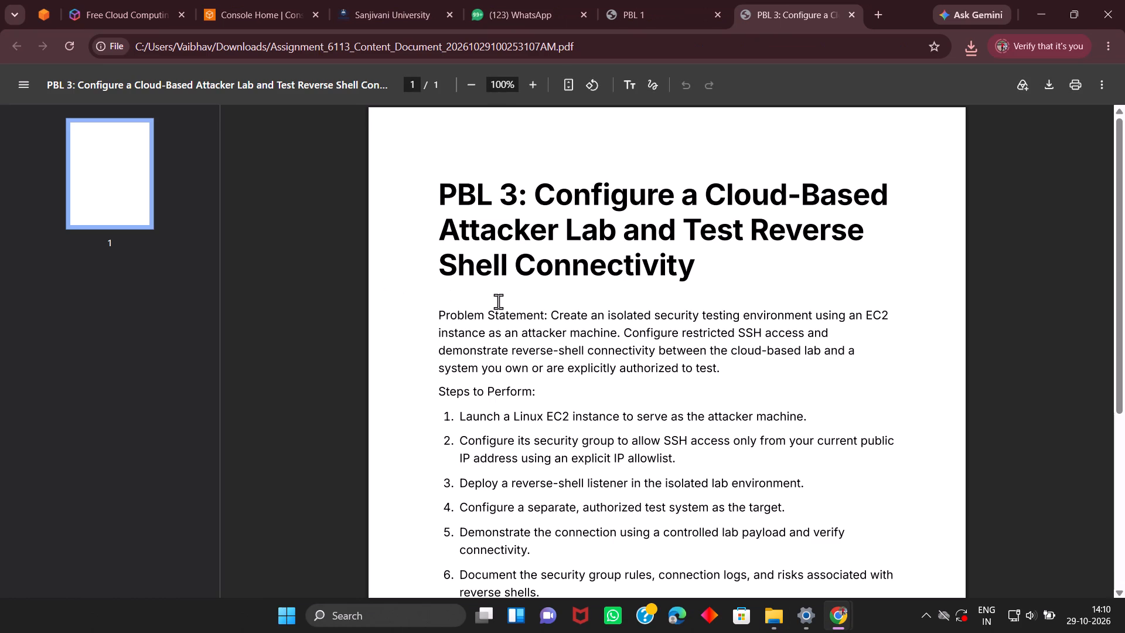
# Read through the PBL 3 document's problem statement, steps to perform, expected outcome and security restriction.
pyautogui.scroll(-4, 498, 301)
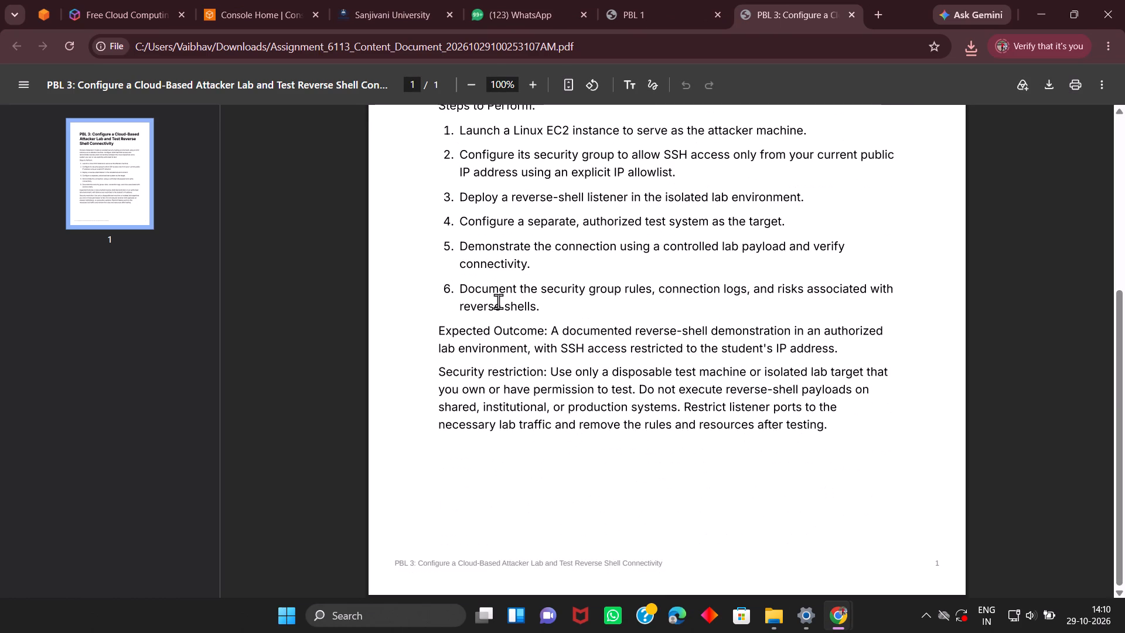
pyautogui.scroll(-5, 498, 301)
pyautogui.scroll(5, 498, 301)
pyautogui.scroll(-1, 498, 301)
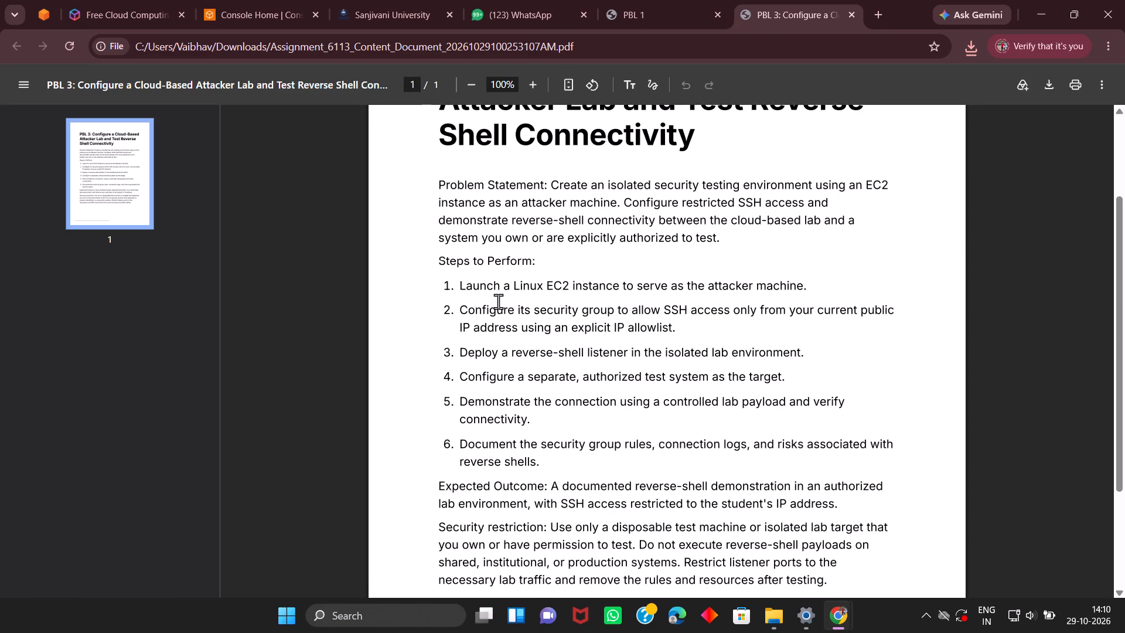
pyautogui.scroll(-3, 498, 301)
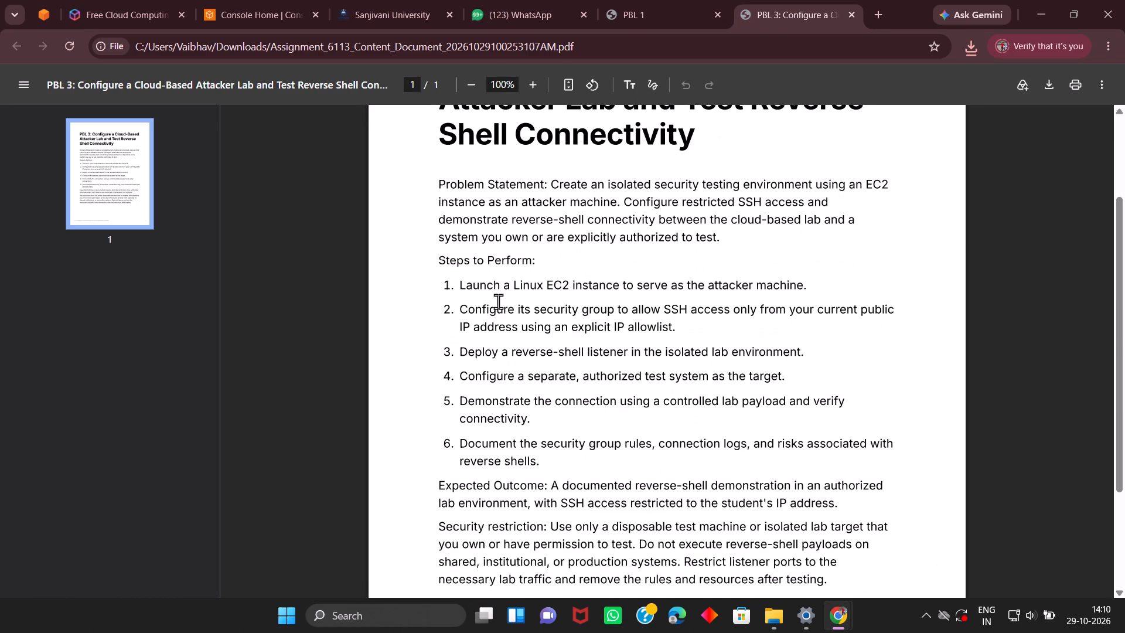
pyautogui.scroll(-2, 498, 301)
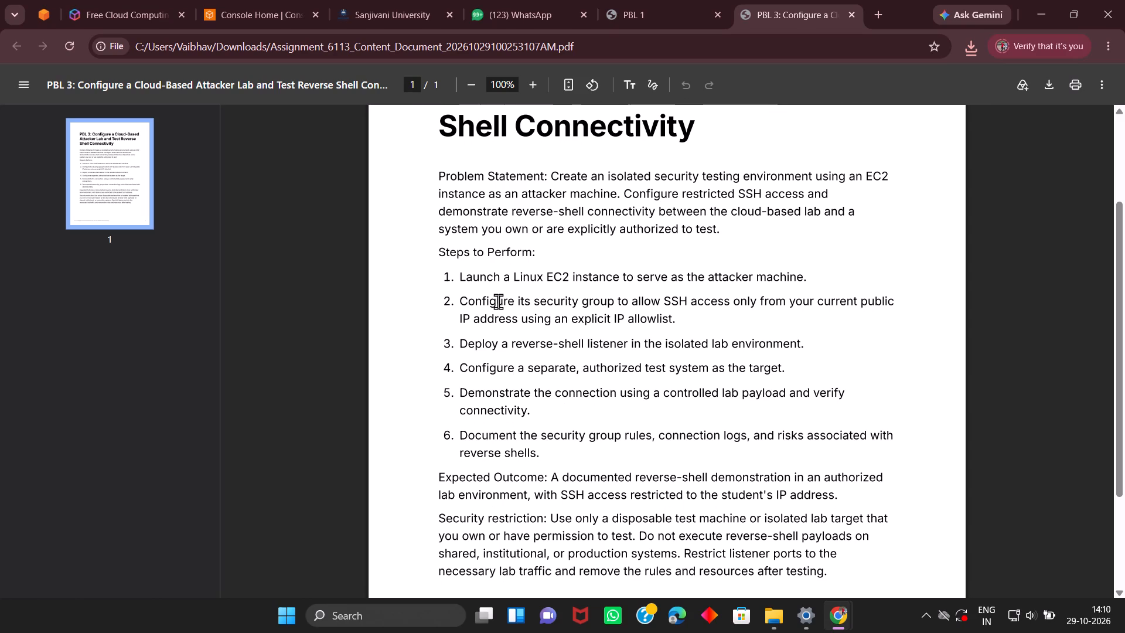
pyautogui.scroll(-1, 498, 301)
pyautogui.hscroll(4, 498, 301)
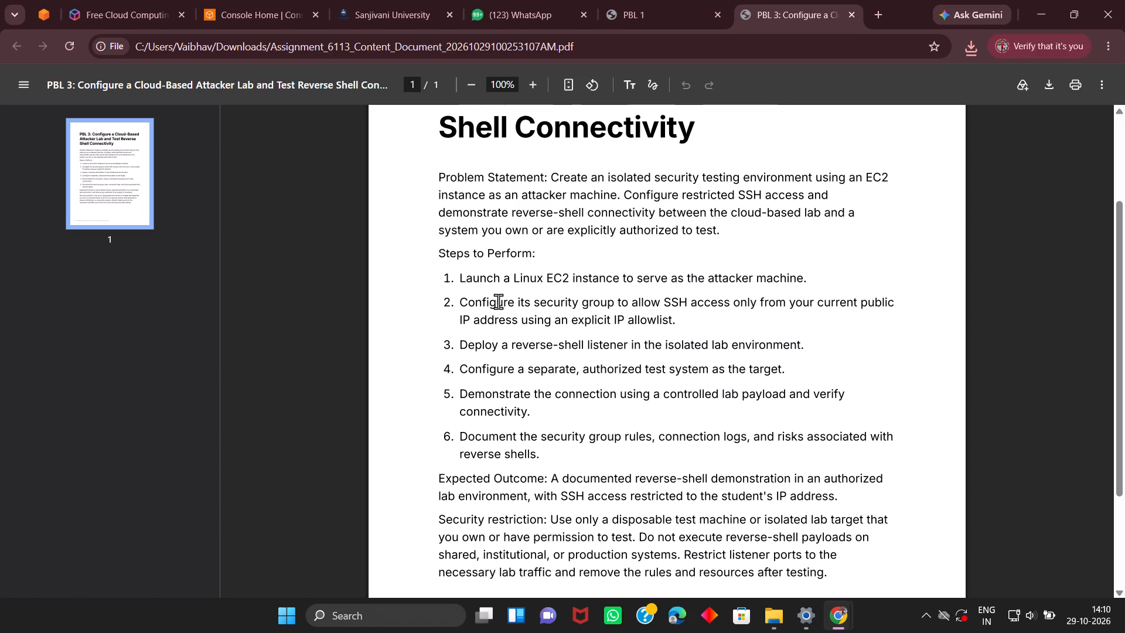
pyautogui.hscroll(1, 498, 301)
# Download the pbl set 5 assignment document from the university portal and open the PDF to read its task.
pyautogui.doubleClick(354, 0)
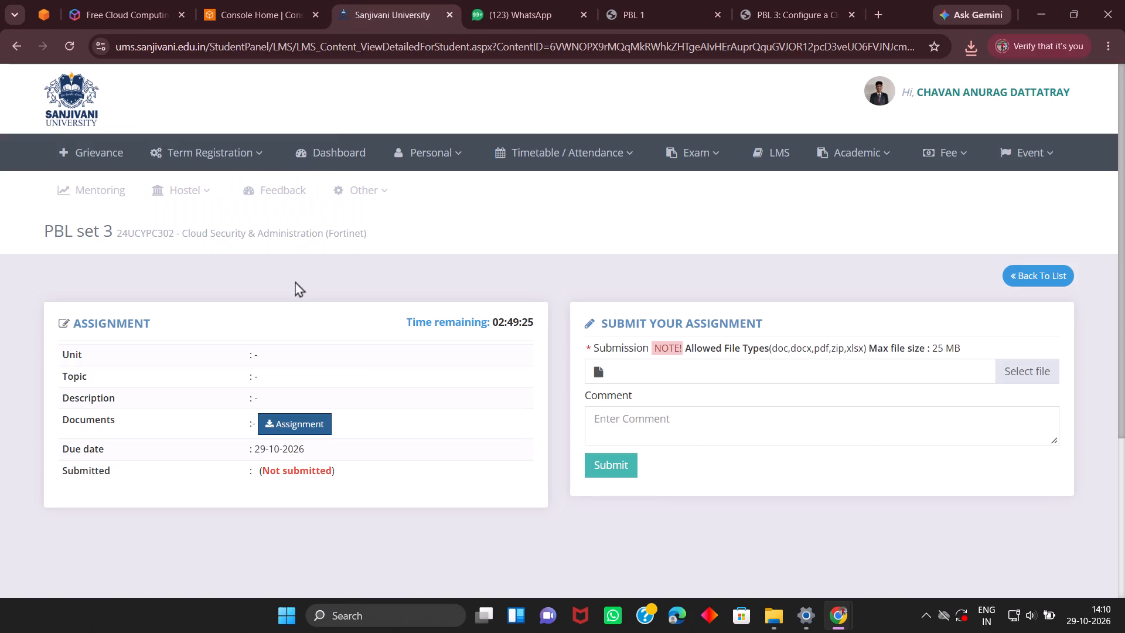
pyautogui.hscroll(6, 234, 227)
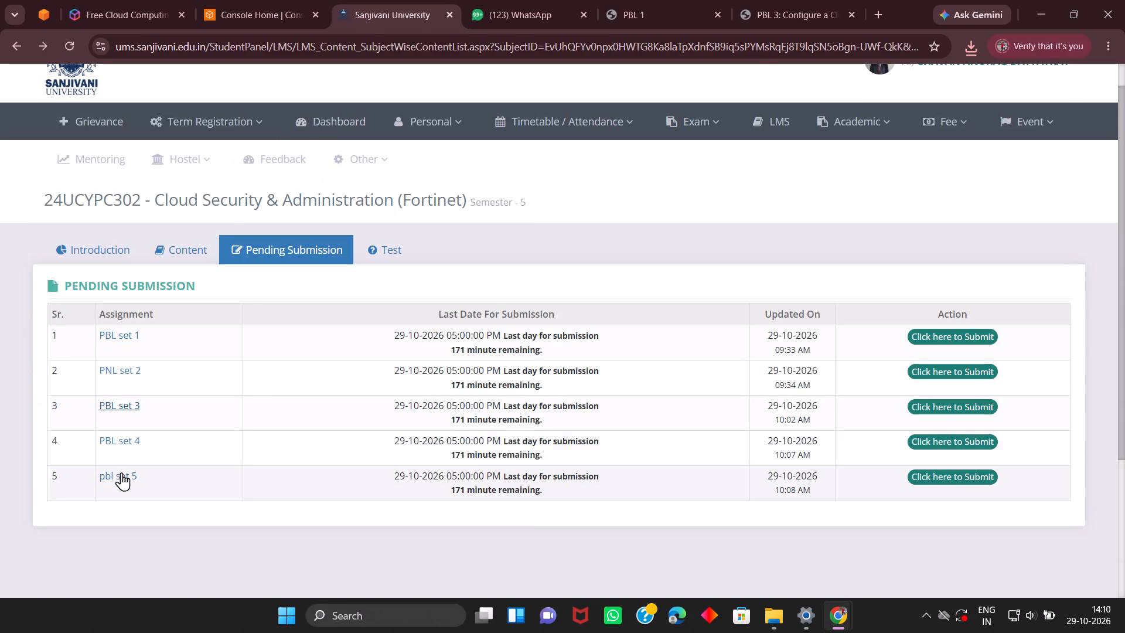
pyautogui.click(125, 478)
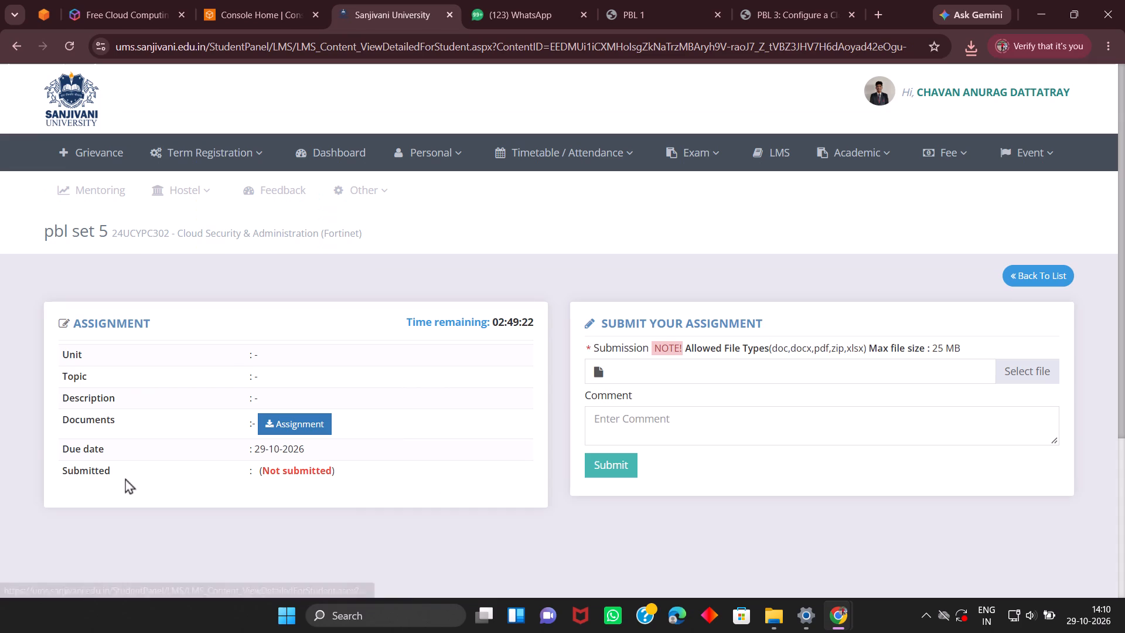
pyautogui.click(279, 428)
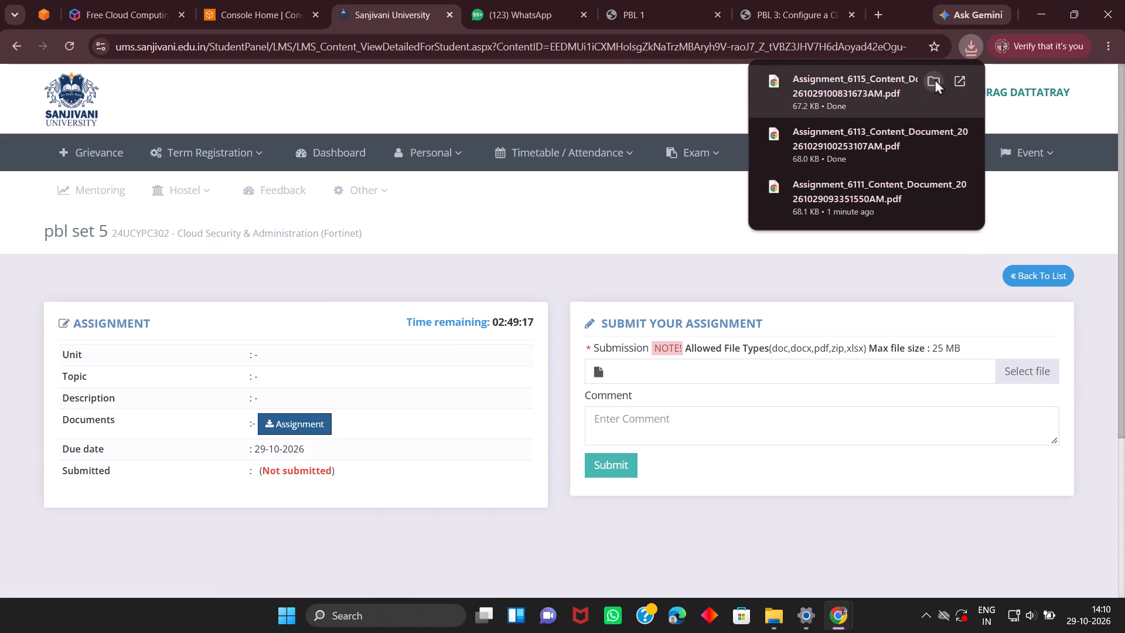
pyautogui.click(936, 78)
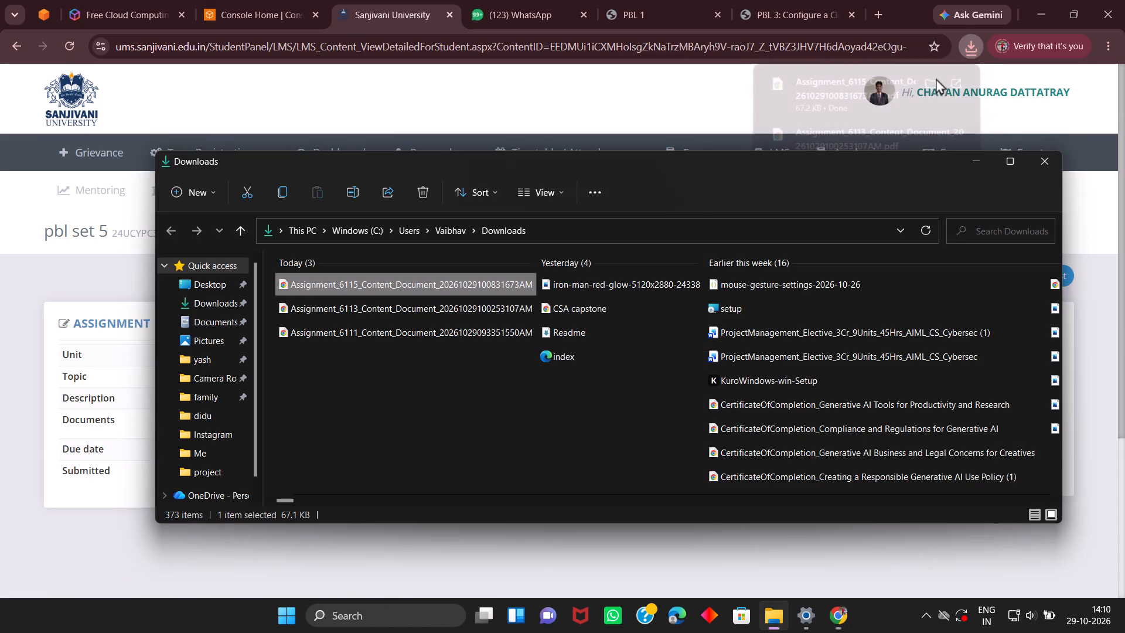
pyautogui.doubleClick(367, 283)
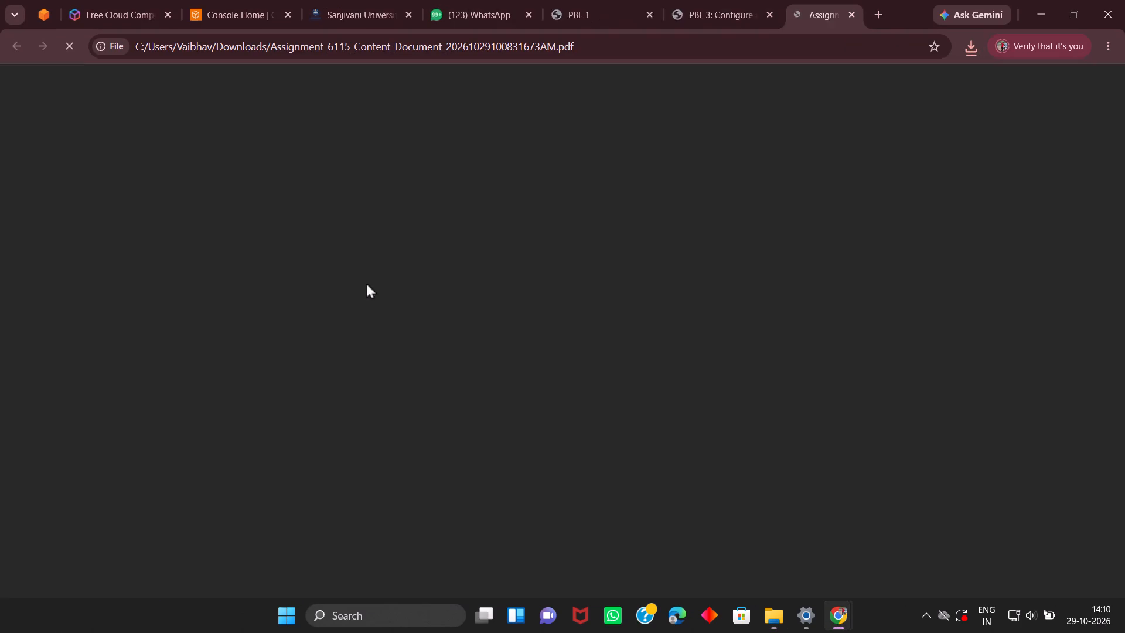
pyautogui.scroll(-3, 466, 327)
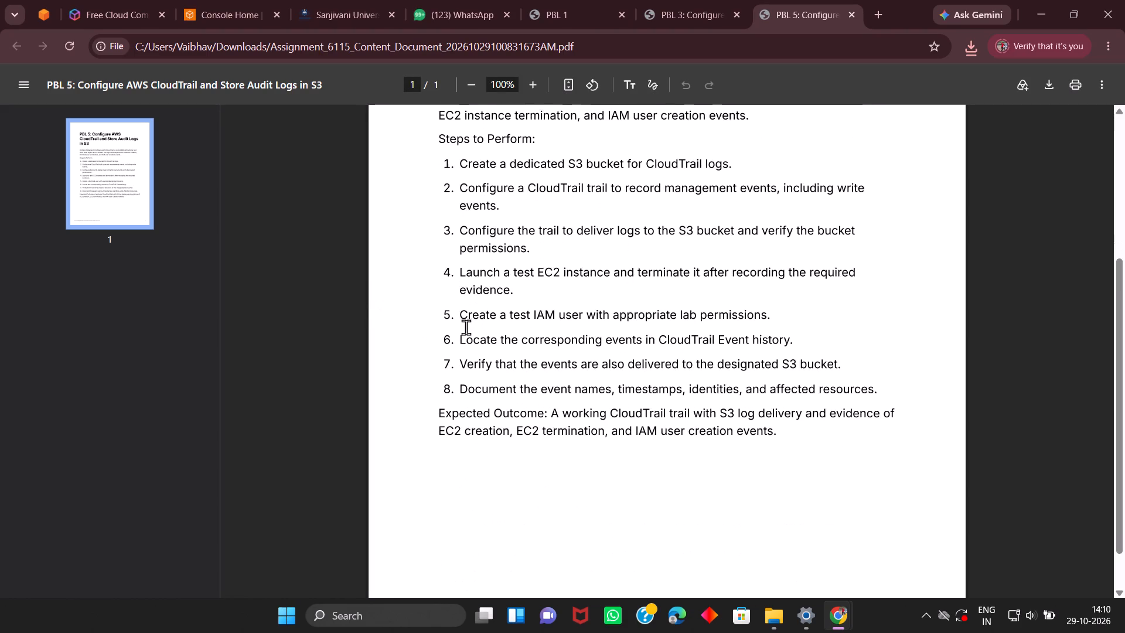
pyautogui.scroll(1, 466, 327)
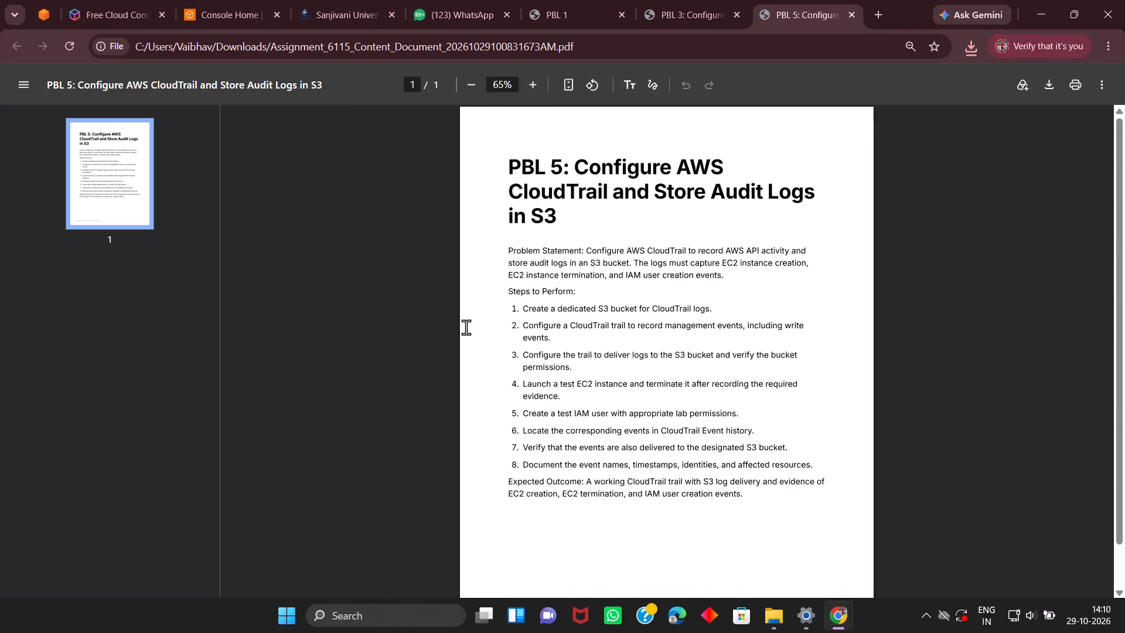
pyautogui.scroll(1, 466, 327)
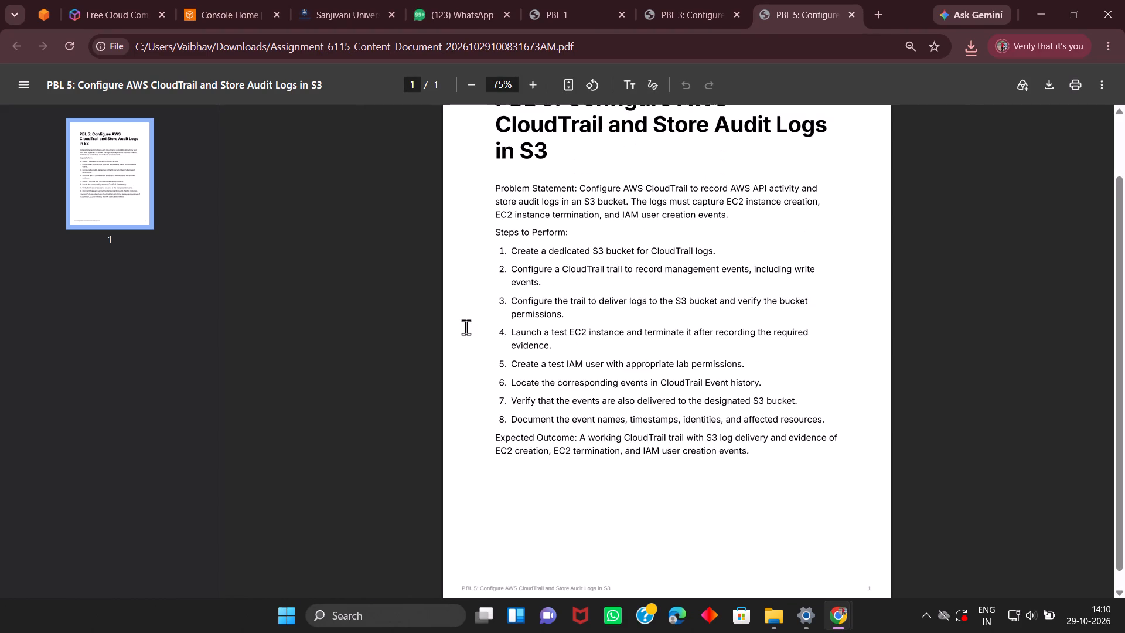
pyautogui.scroll(1, 466, 327)
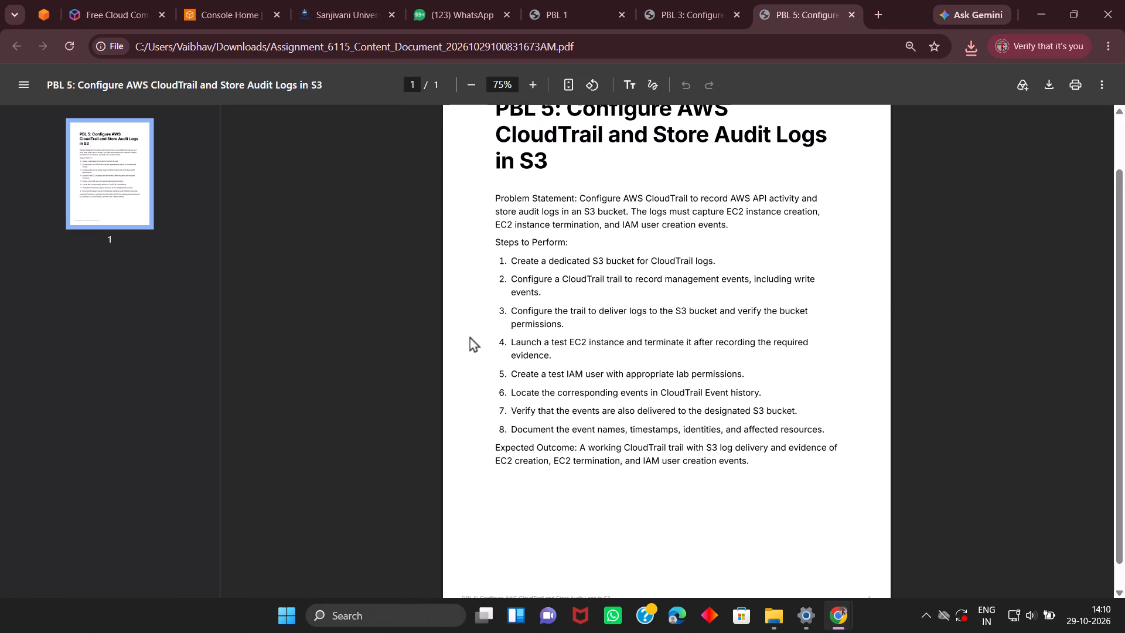
pyautogui.scroll(1, 621, 261)
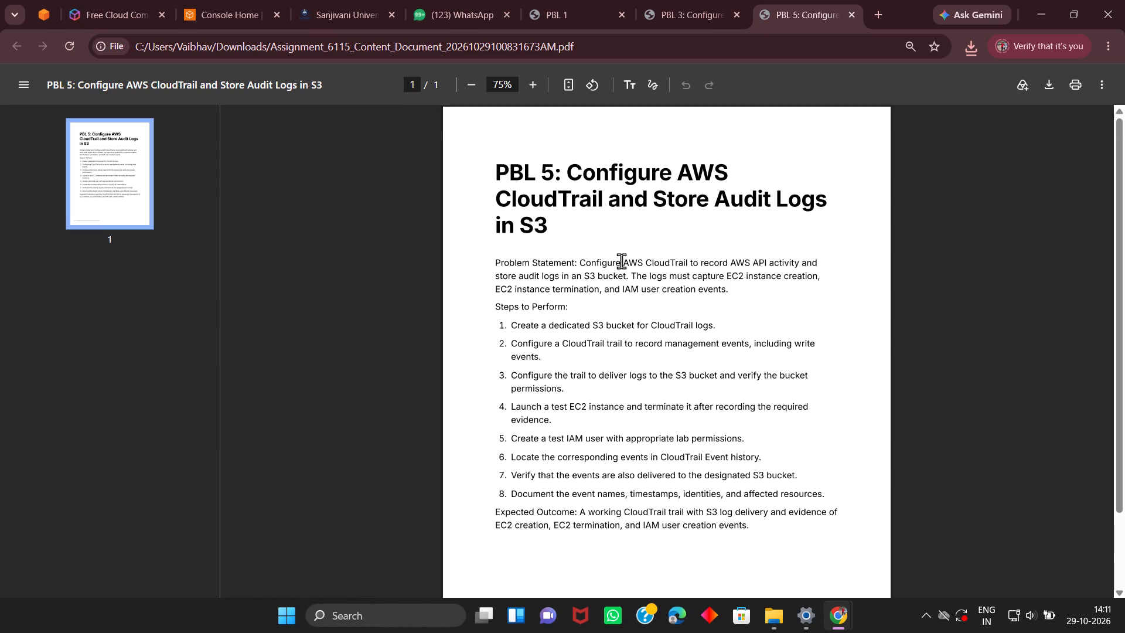
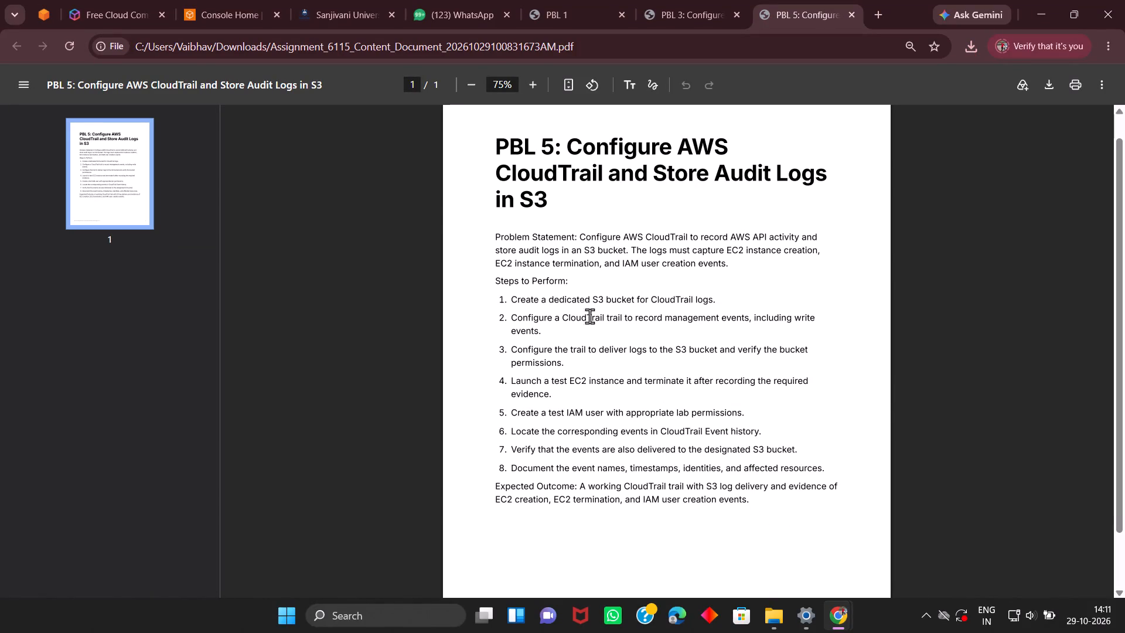
# Download the PBL set 4 assignment document from the university portal and open the PDF from the Downloads folder.
pyautogui.click(357, 0)
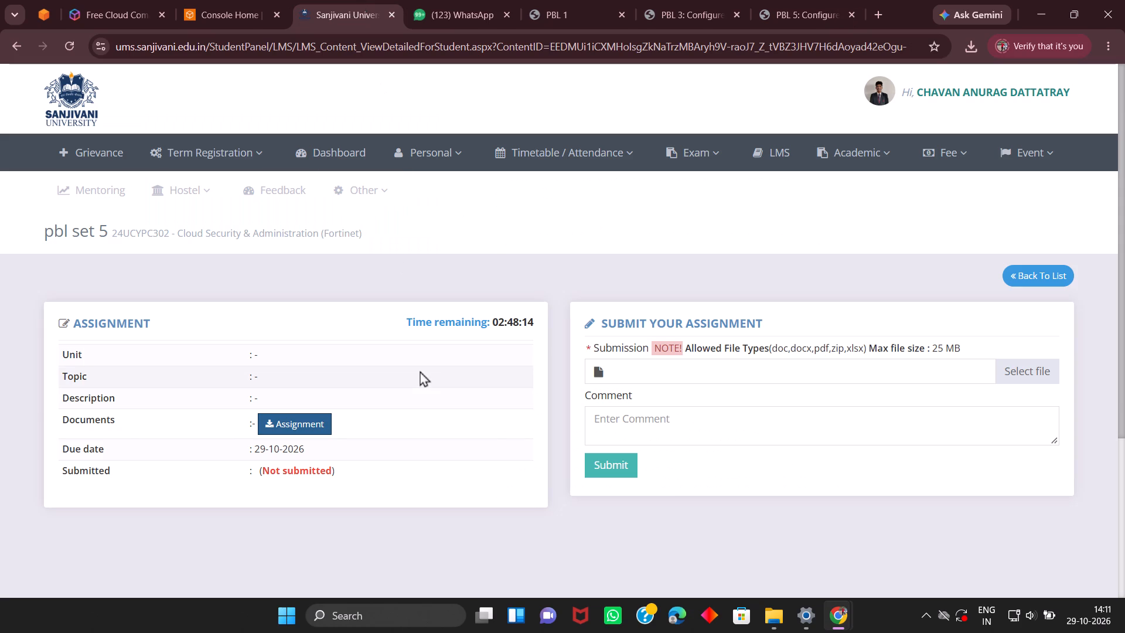
pyautogui.hscroll(12, 420, 370)
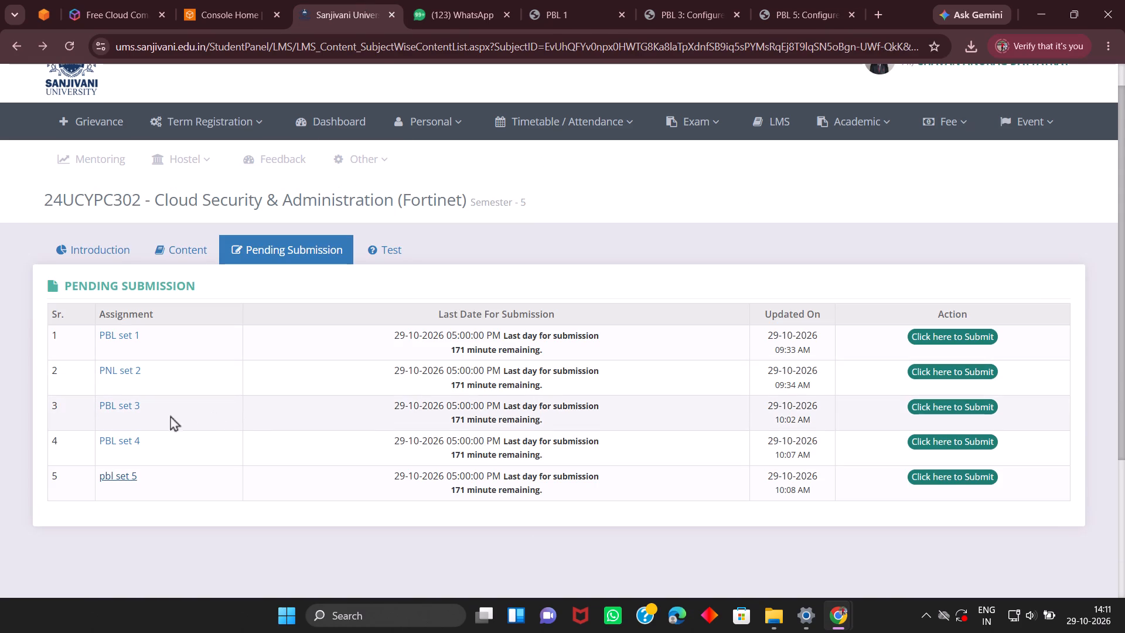
pyautogui.click(128, 441)
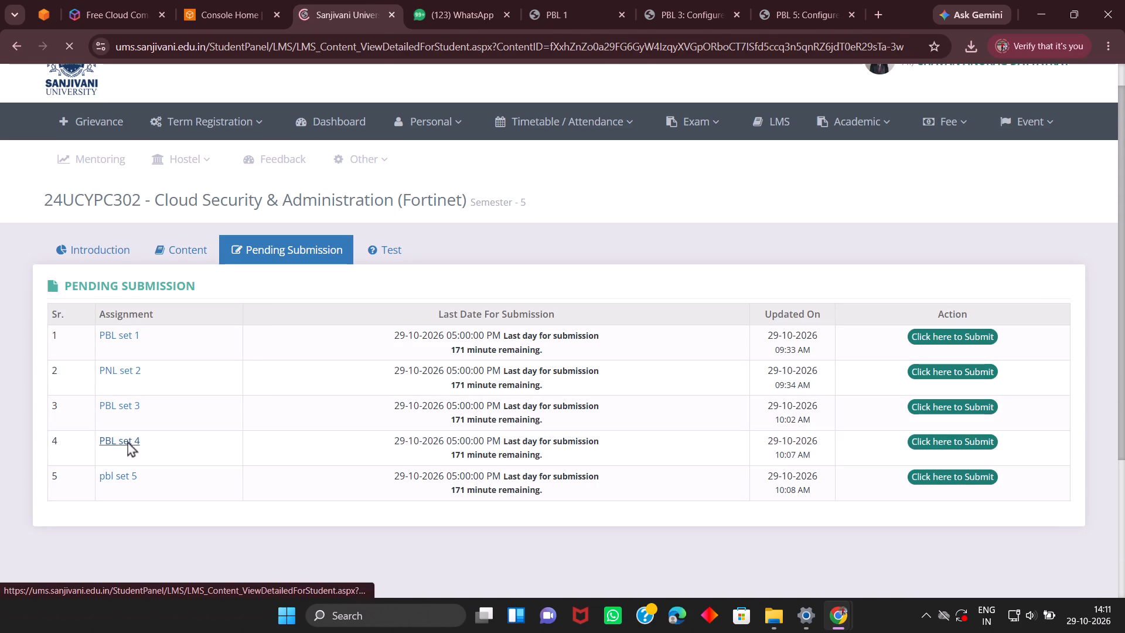
pyautogui.click(299, 429)
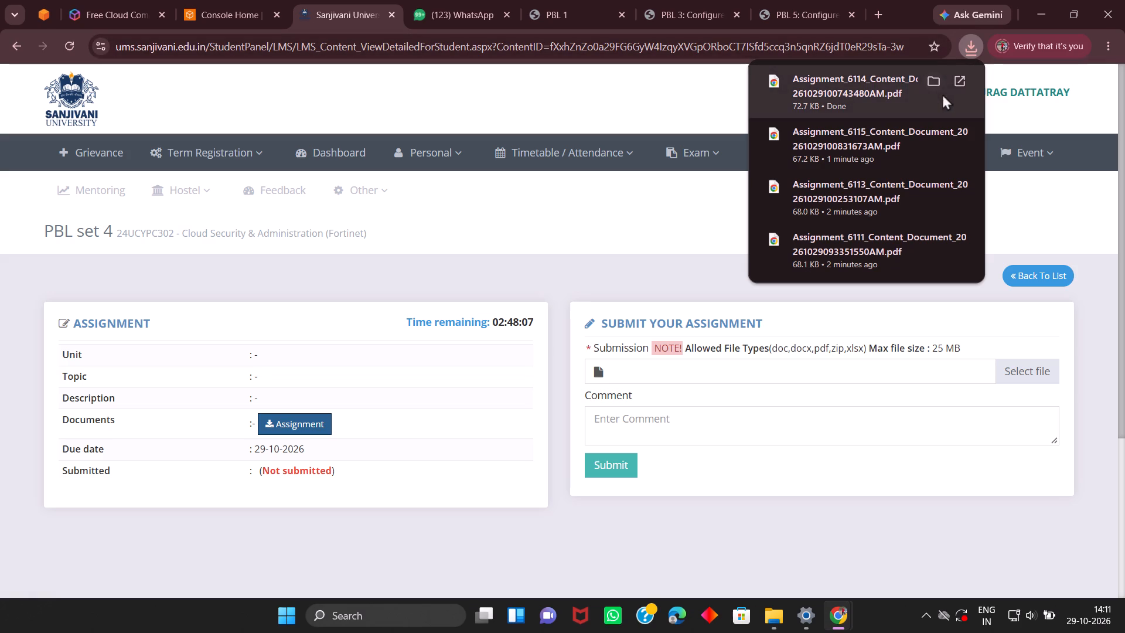
pyautogui.click(931, 80)
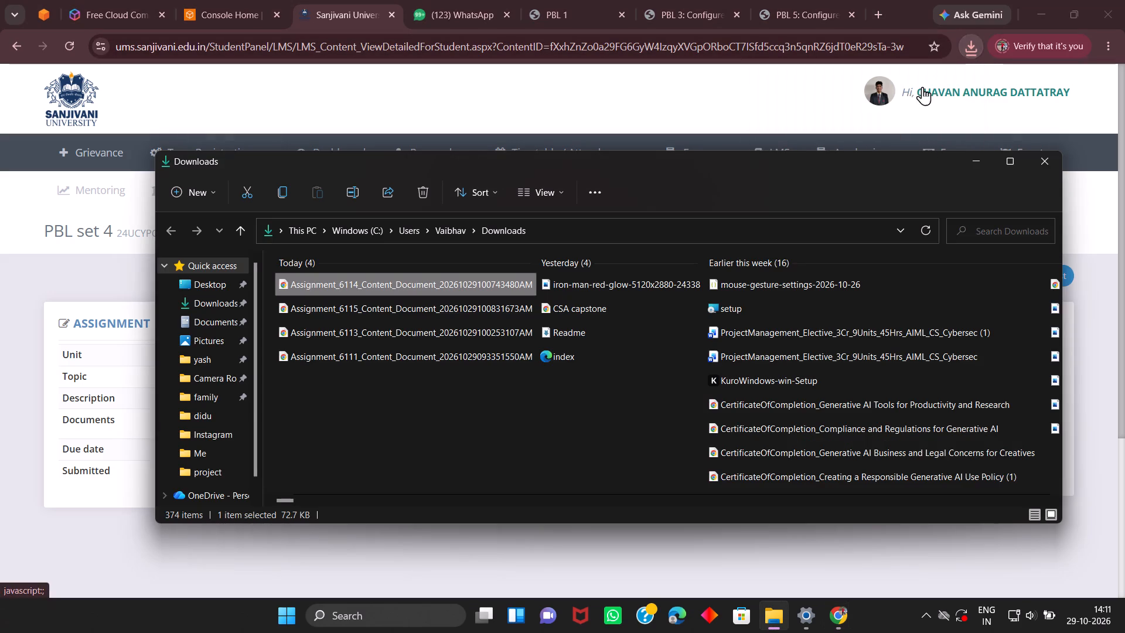
pyautogui.doubleClick(506, 286)
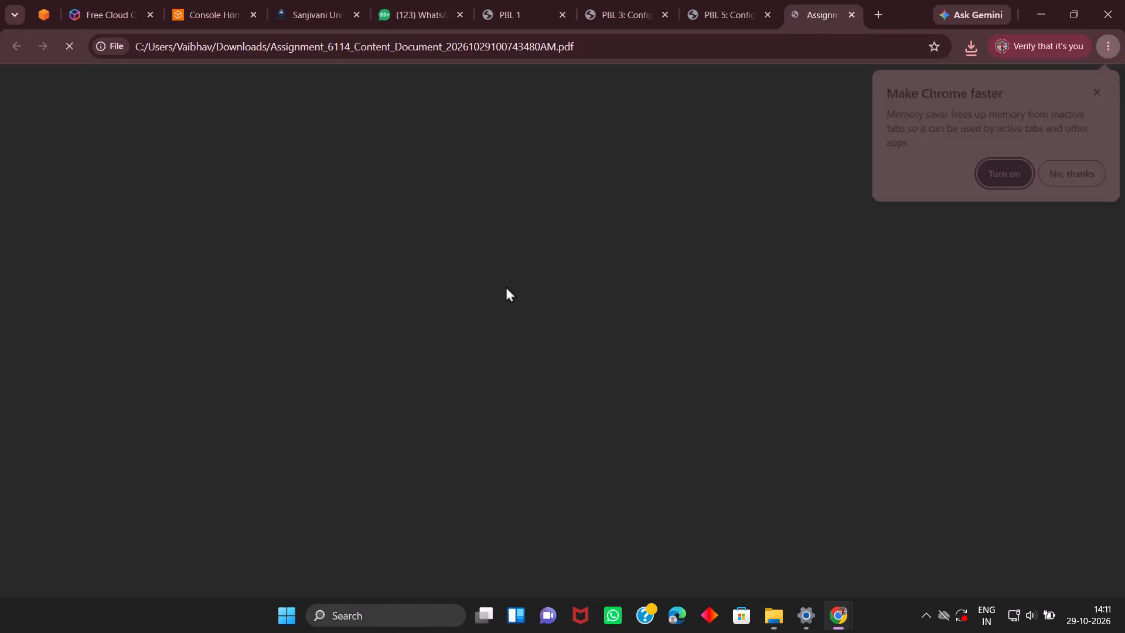
# Read through the PBL 4 document's problem statement and steps to perform.
pyautogui.scroll(-2, 557, 307)
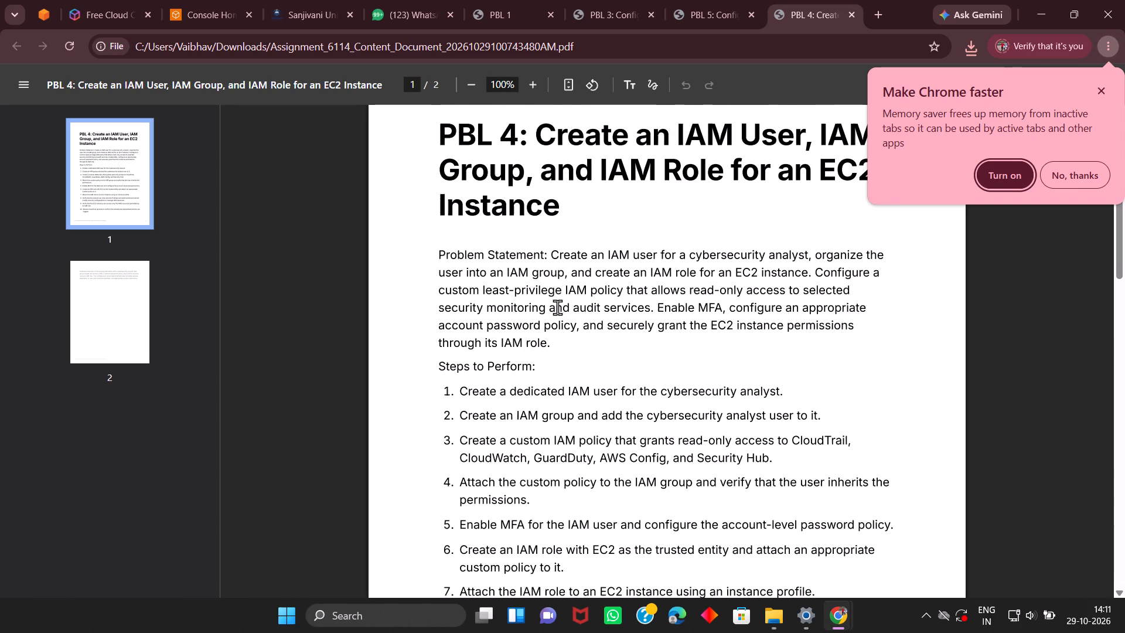
pyautogui.scroll(-2, 557, 307)
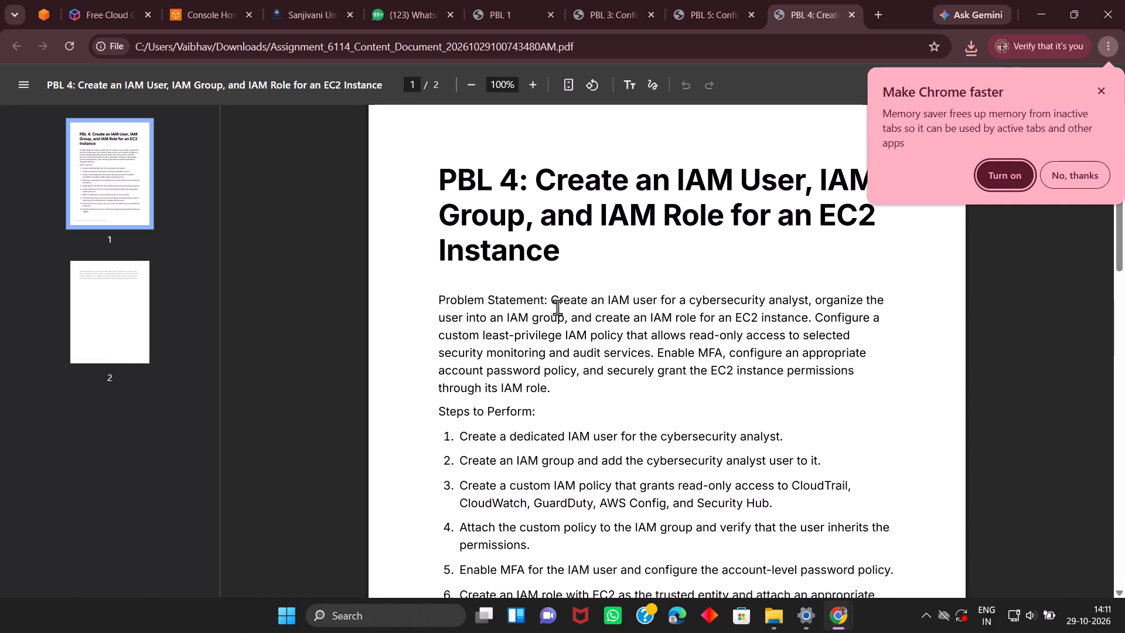
pyautogui.scroll(-1, 557, 307)
pyautogui.scroll(1, 557, 307)
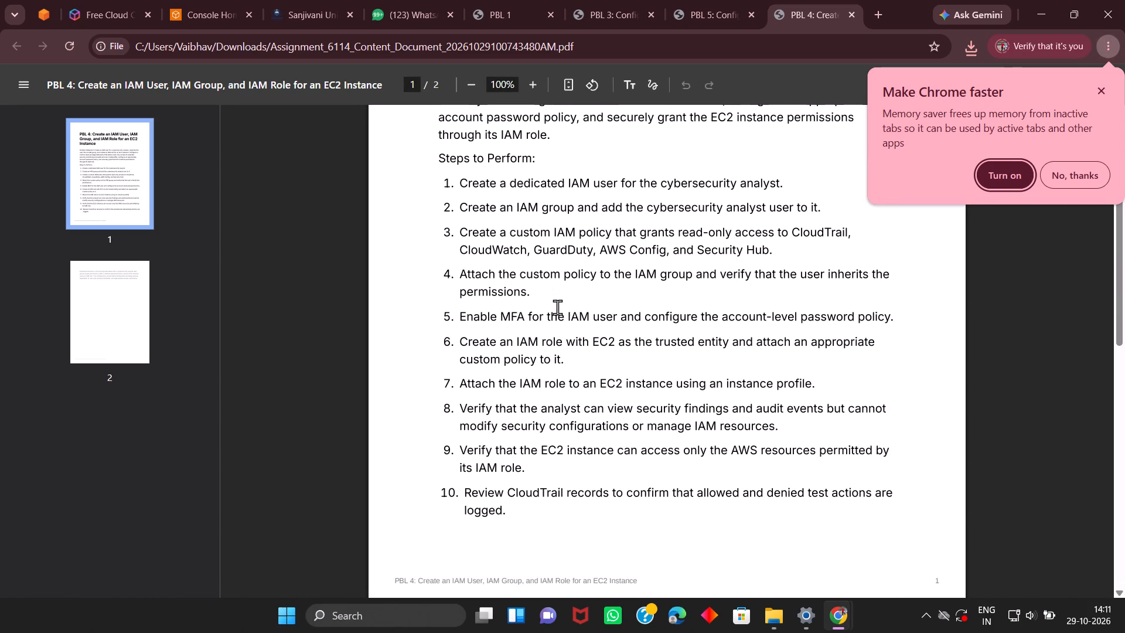
pyautogui.scroll(3, 557, 307)
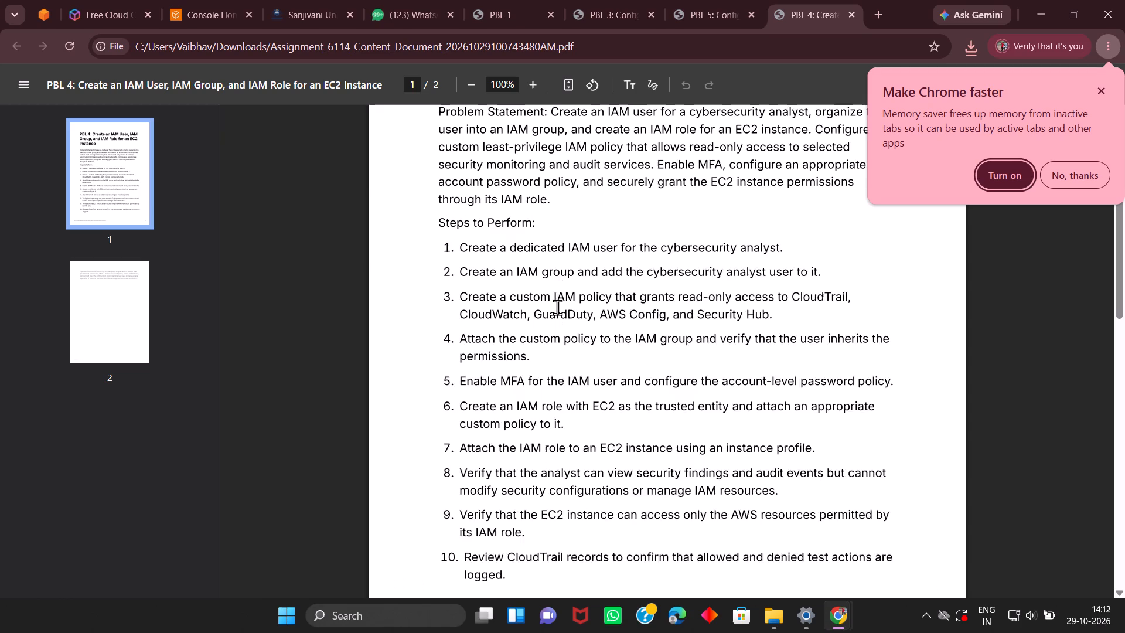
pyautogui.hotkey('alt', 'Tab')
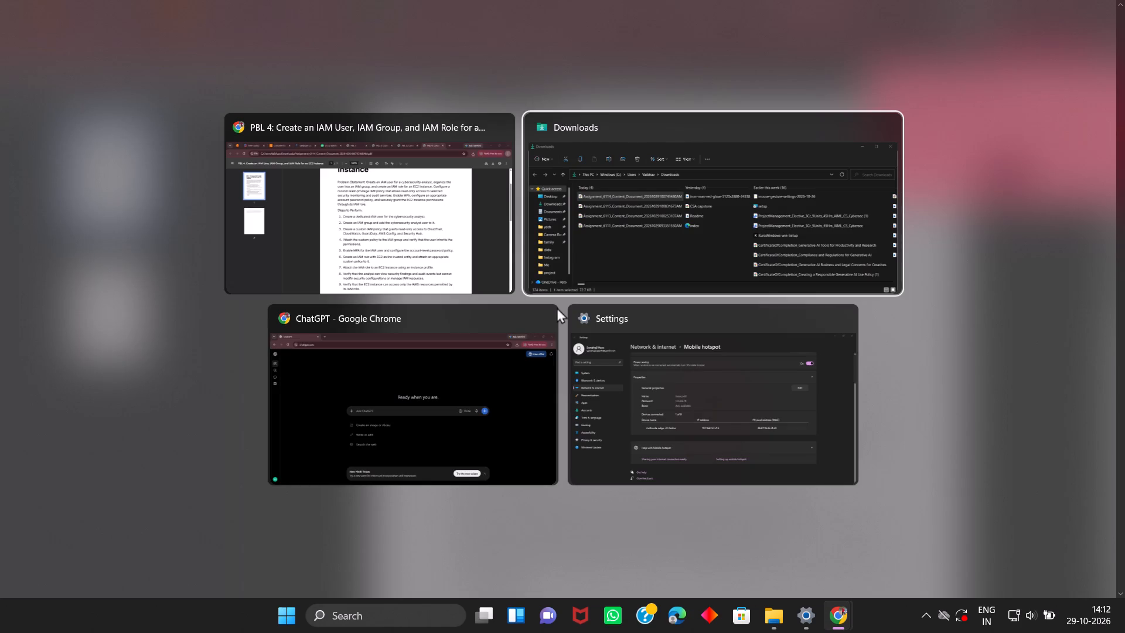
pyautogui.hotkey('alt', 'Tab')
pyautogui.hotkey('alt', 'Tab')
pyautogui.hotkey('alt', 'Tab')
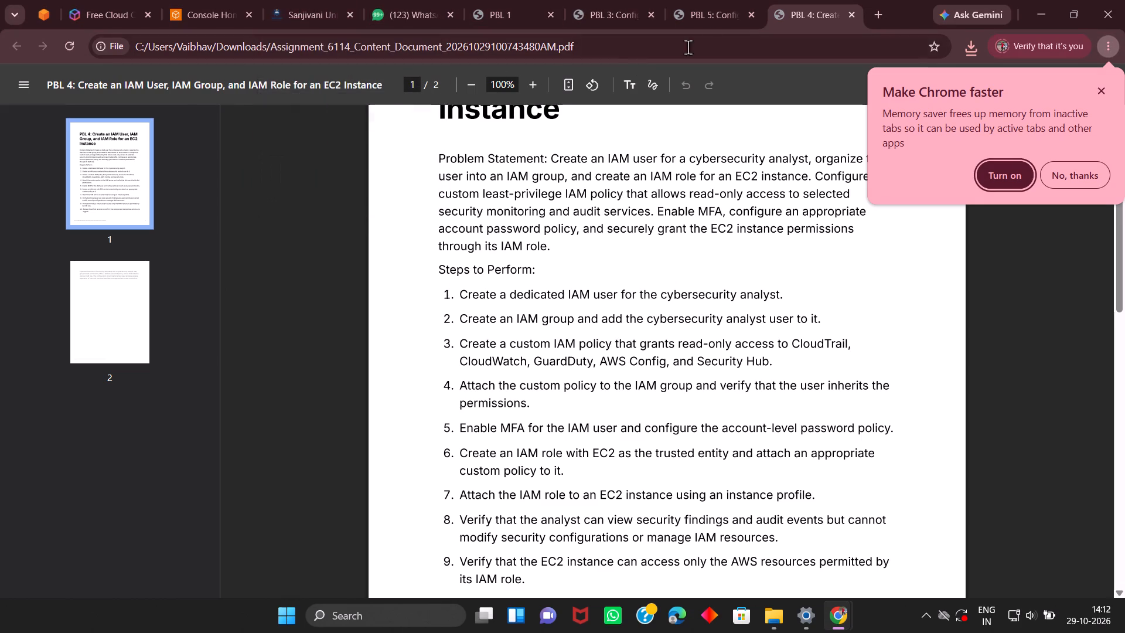
# Close the PBL 3, PBL 1 and PBL 4 documents, keeping PBL 5 open, and dismiss the memory saver suggestion.
pyautogui.click(652, 13)
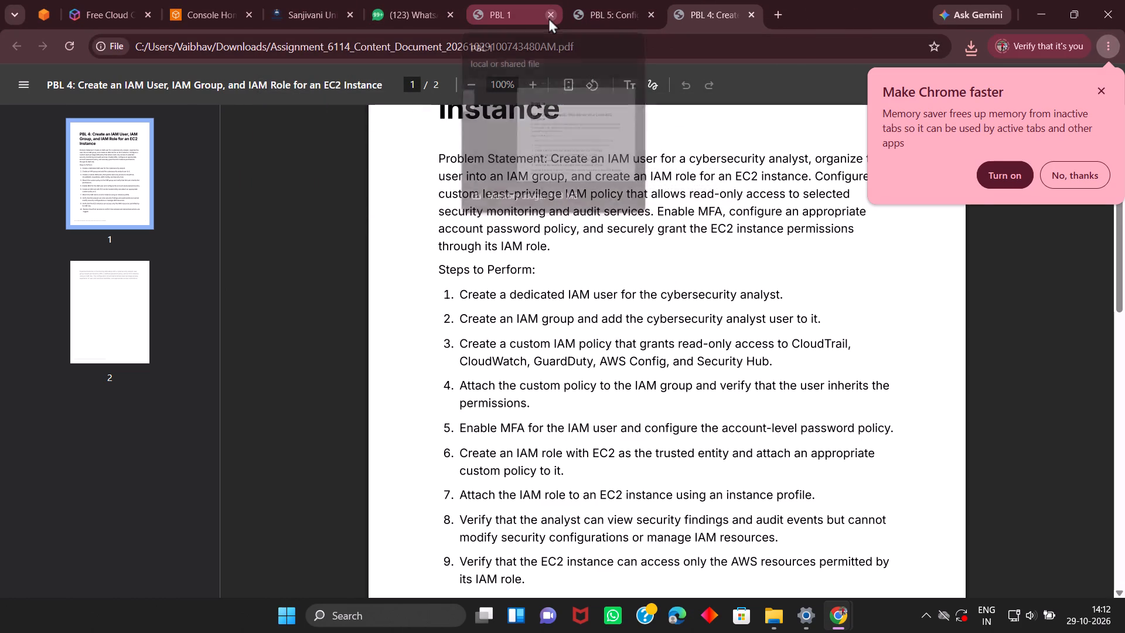
pyautogui.click(549, 18)
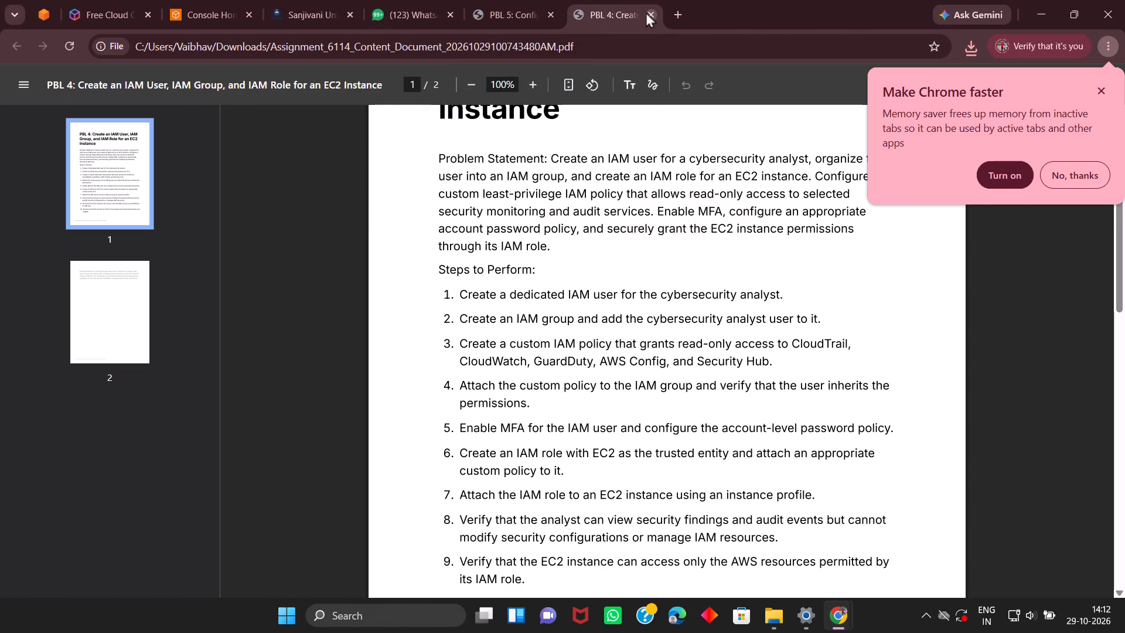
pyautogui.click(646, 12)
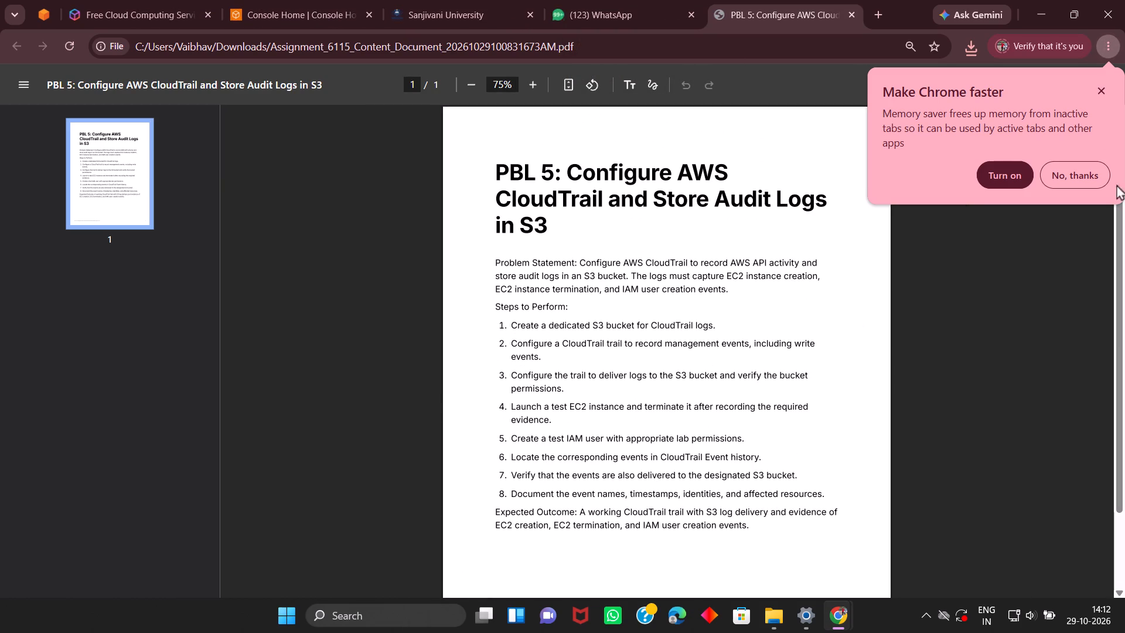
pyautogui.click(1107, 96)
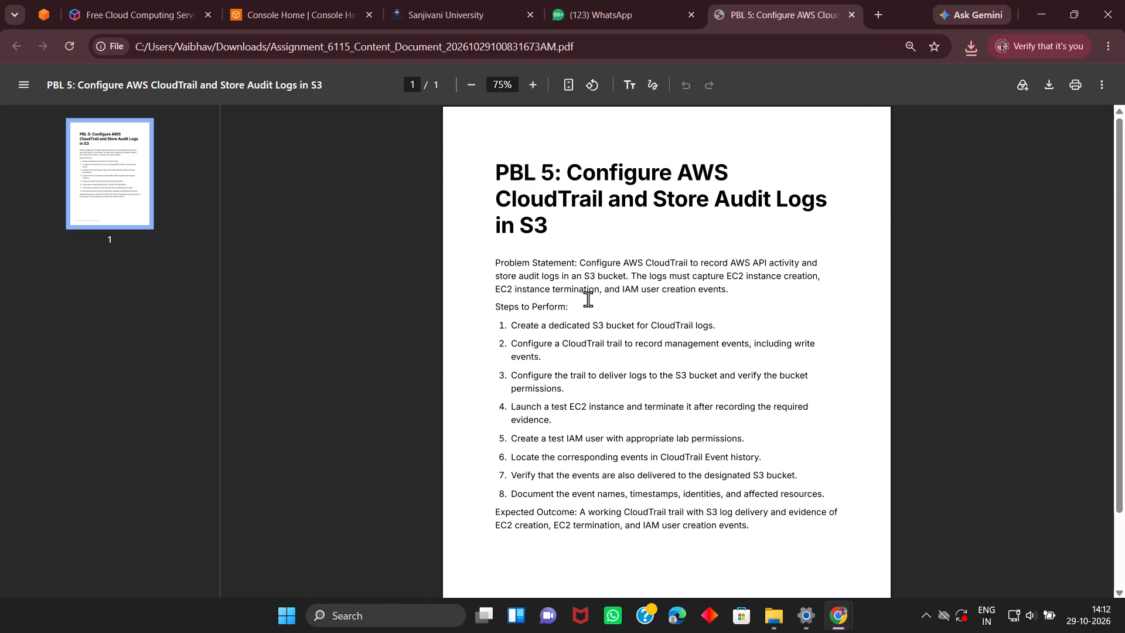
# Capture a rectangular screen snip of the PBL 5 assignment page, from its title to the expected outcome.
pyautogui.press('shift+super+s')
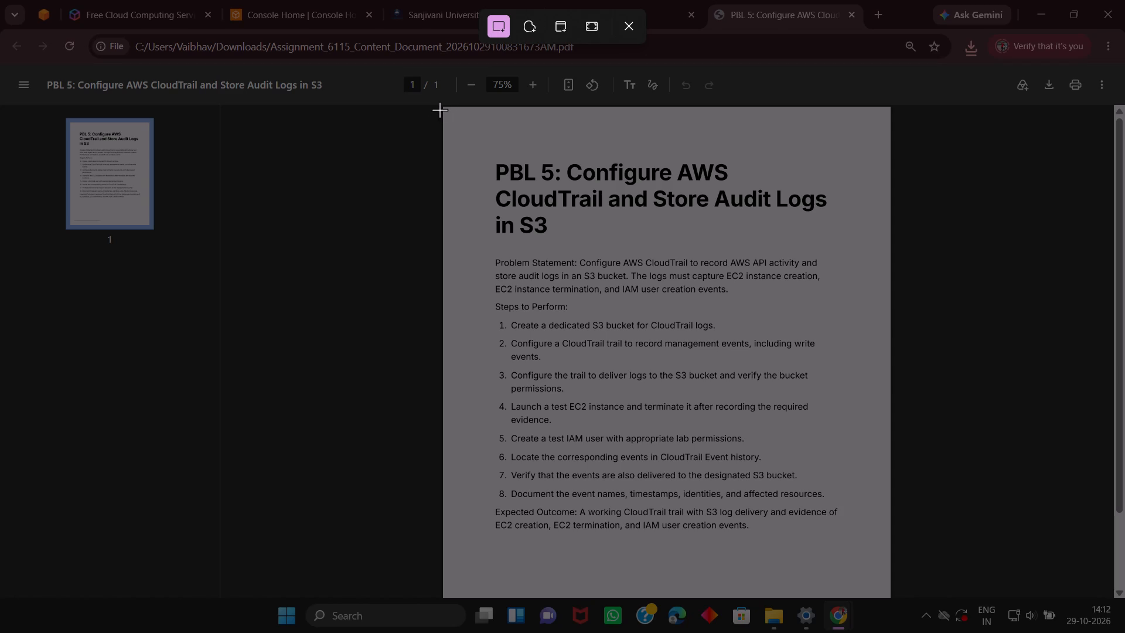
pyautogui.moveTo(439, 110); pyautogui.dragTo(852, 587)
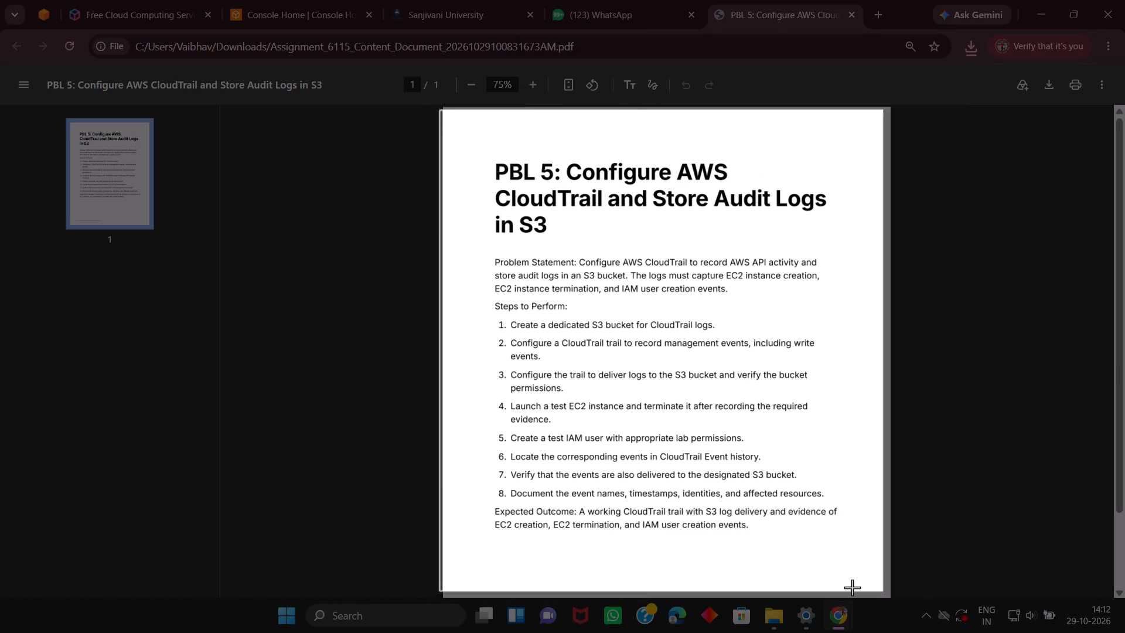
pyautogui.moveTo(852, 587); pyautogui.dragTo(878, 588)
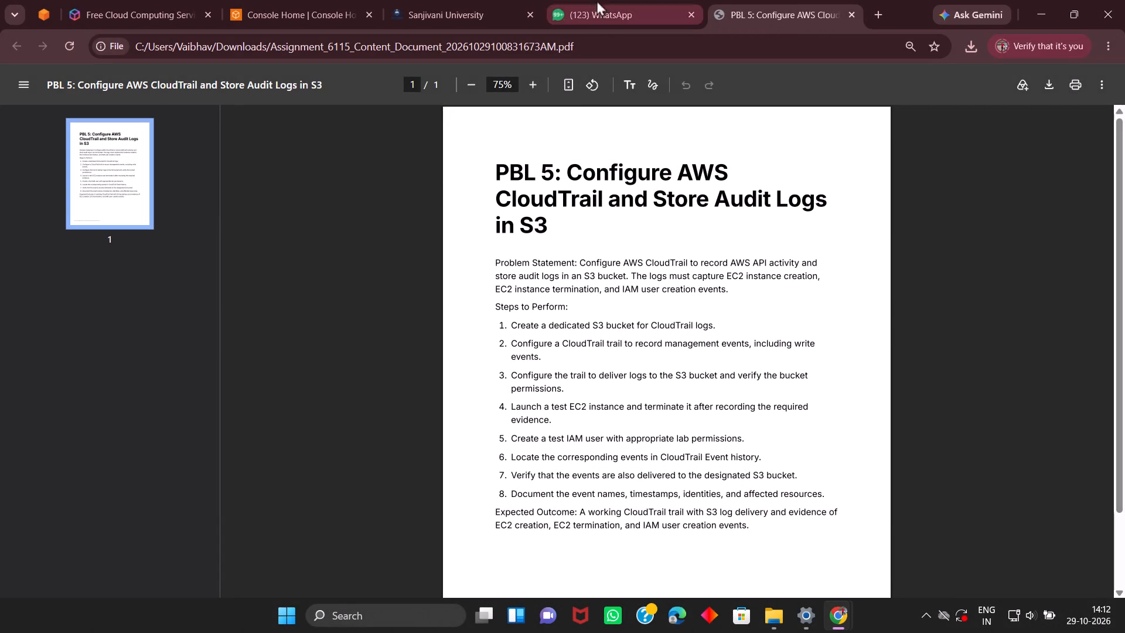
pyautogui.hotkey('alt', 'Tab')
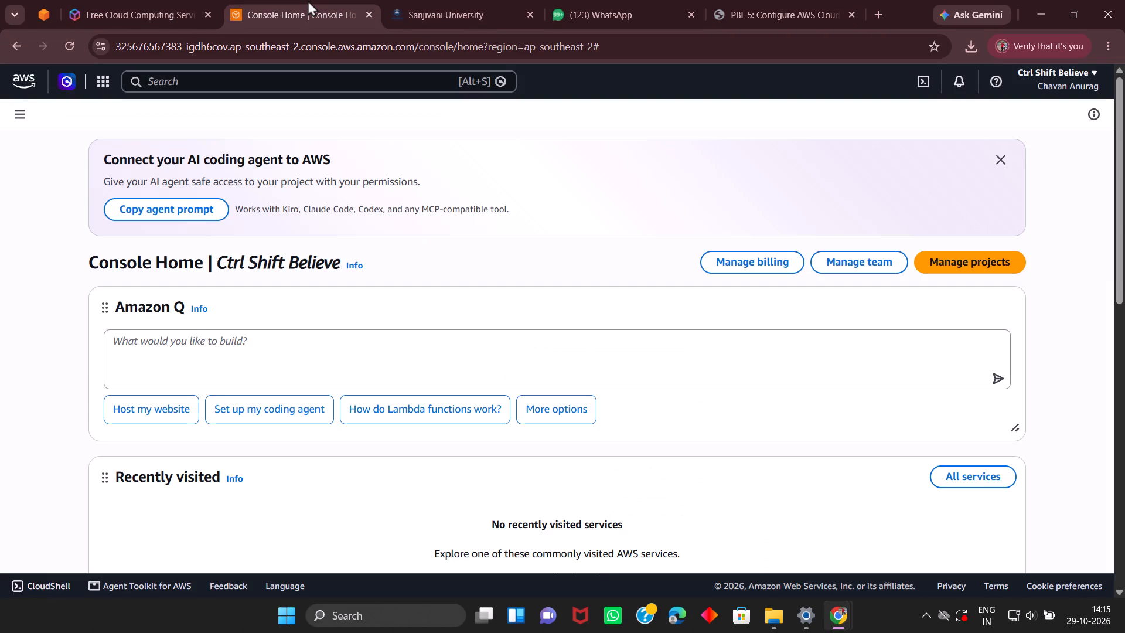
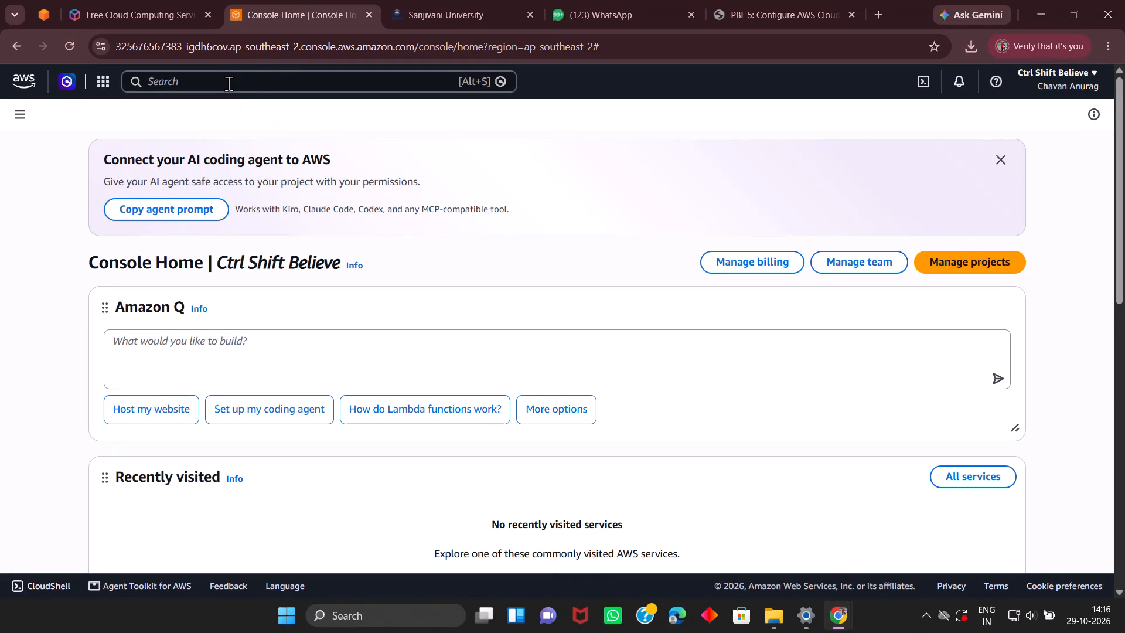
# Search the AWS console's services and features for "Cerate bucket" to find where to create the S3 bucket.
pyautogui.click(229, 83)
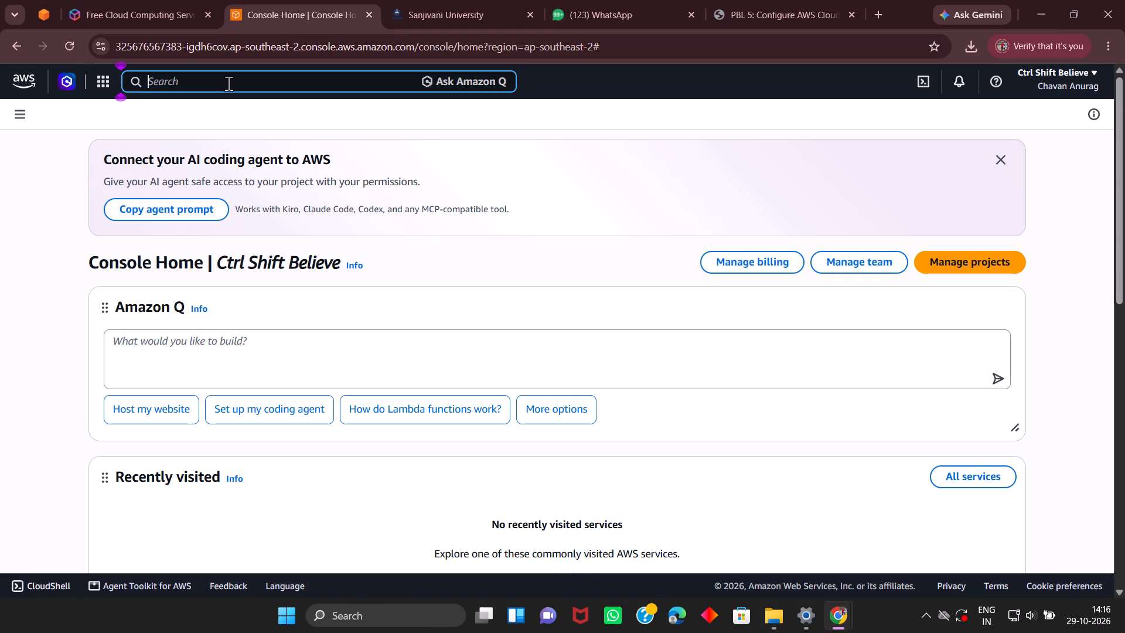
pyautogui.press('c')
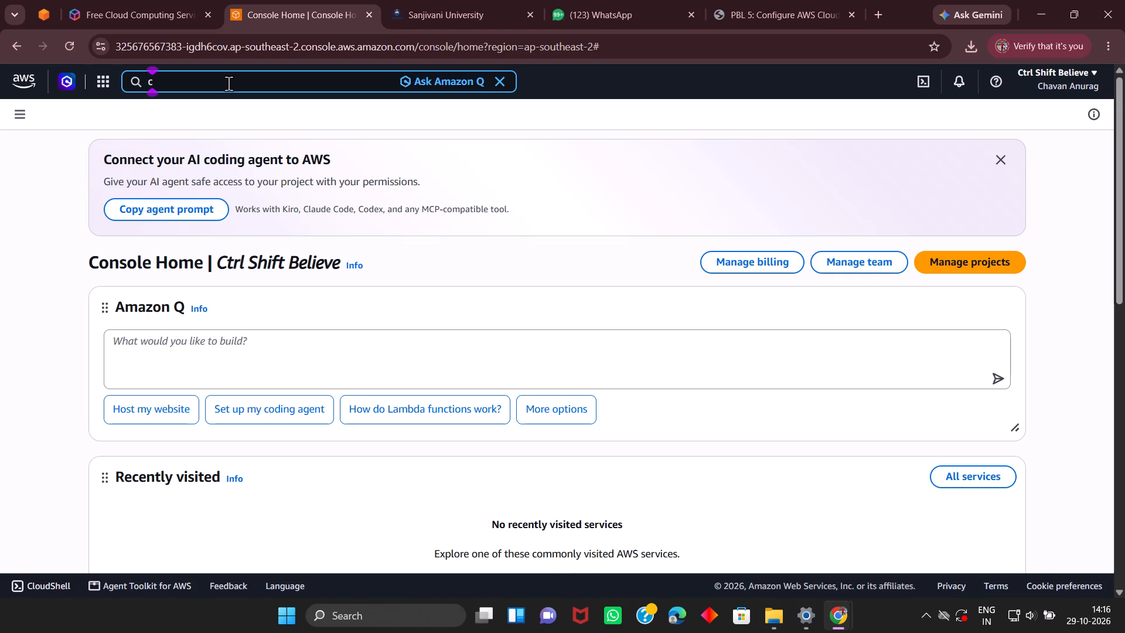
pyautogui.press('BackSpace')
pyautogui.press('c')
pyautogui.press('e')
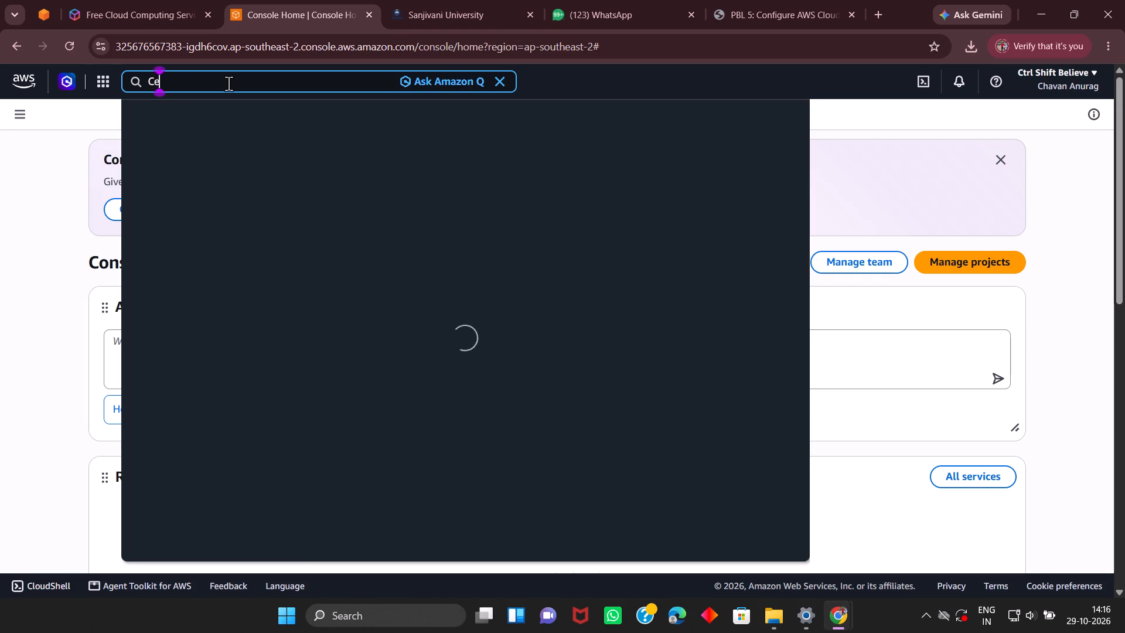
pyautogui.press('r')
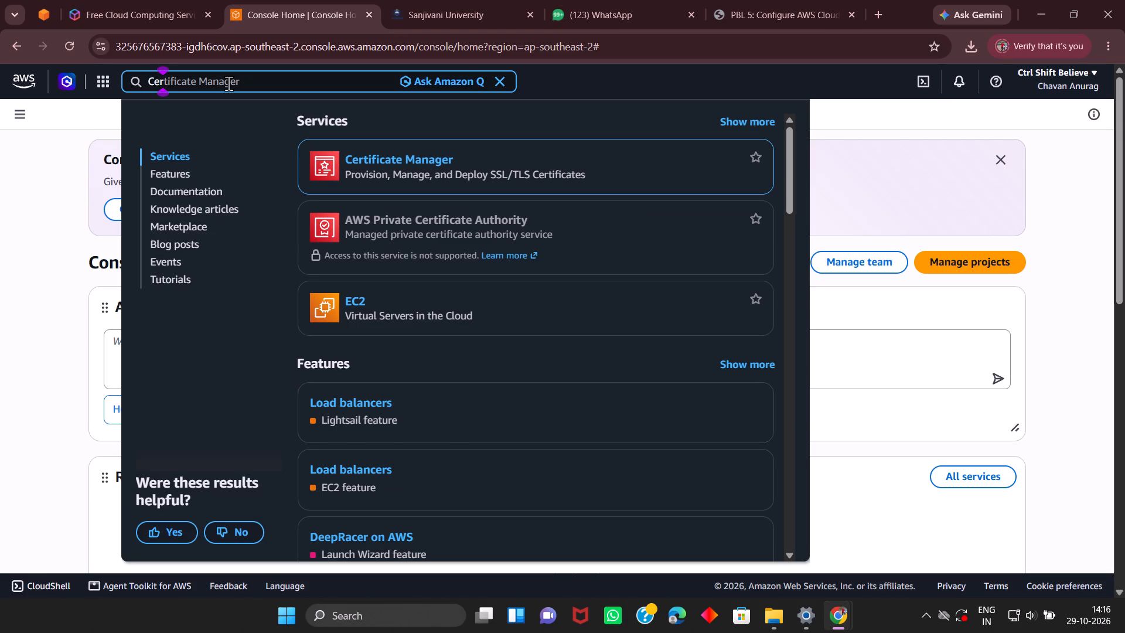
pyautogui.write('ar')
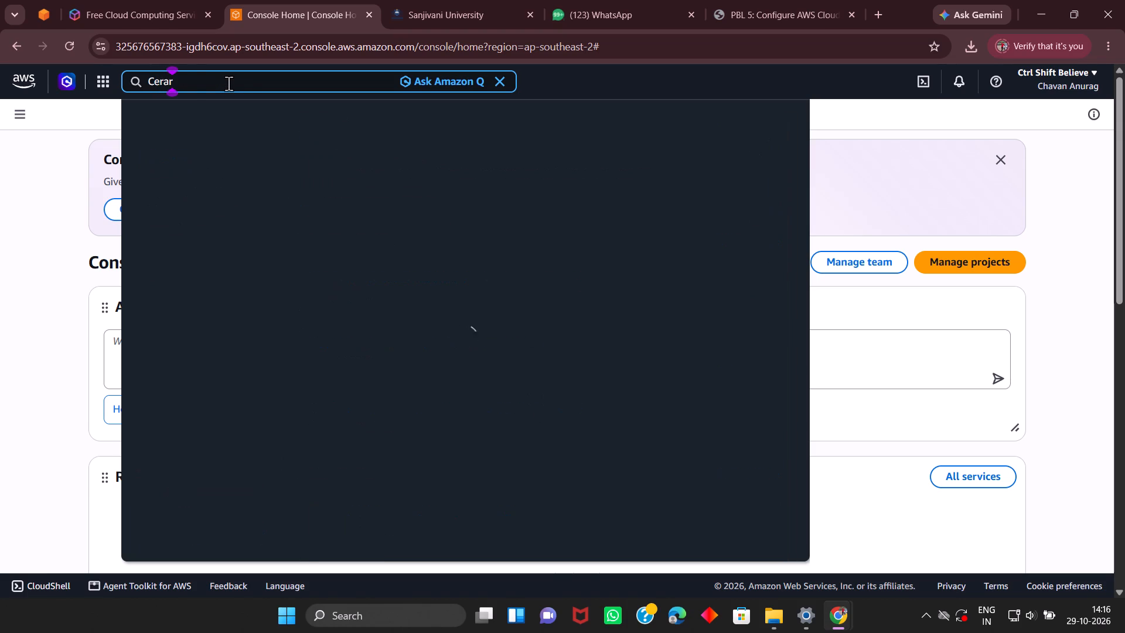
pyautogui.press('BackSpace')
pyautogui.write('te')
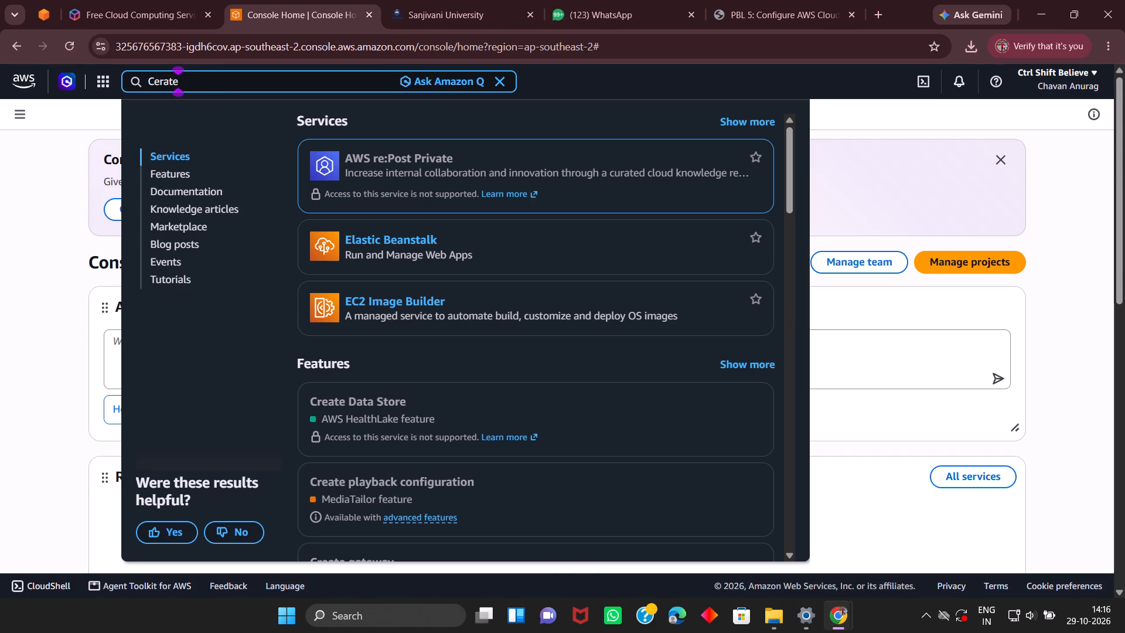
pyautogui.press('space')
pyautogui.write('bucket')
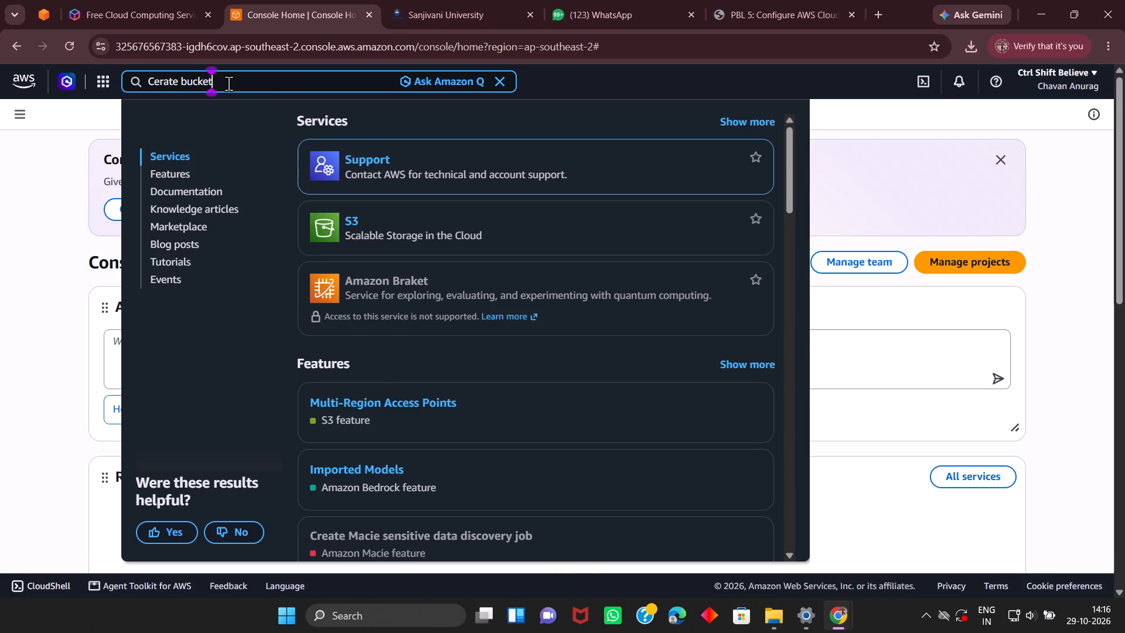
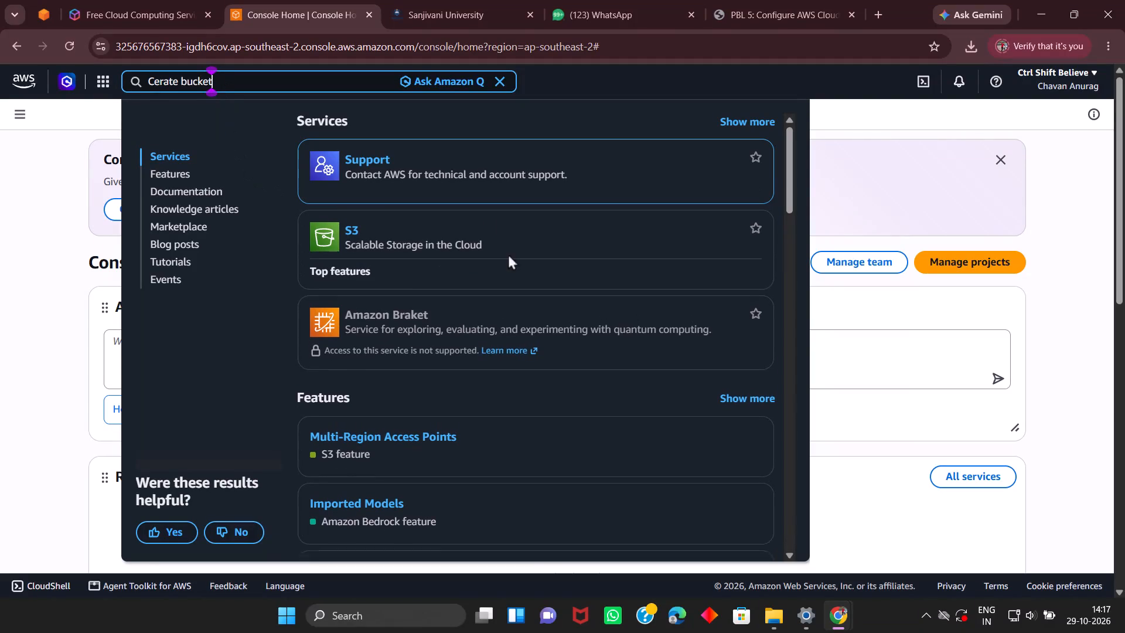
# Open the S3 service from the search results and start creating a new bucket.
pyautogui.scroll(1, 472, 261)
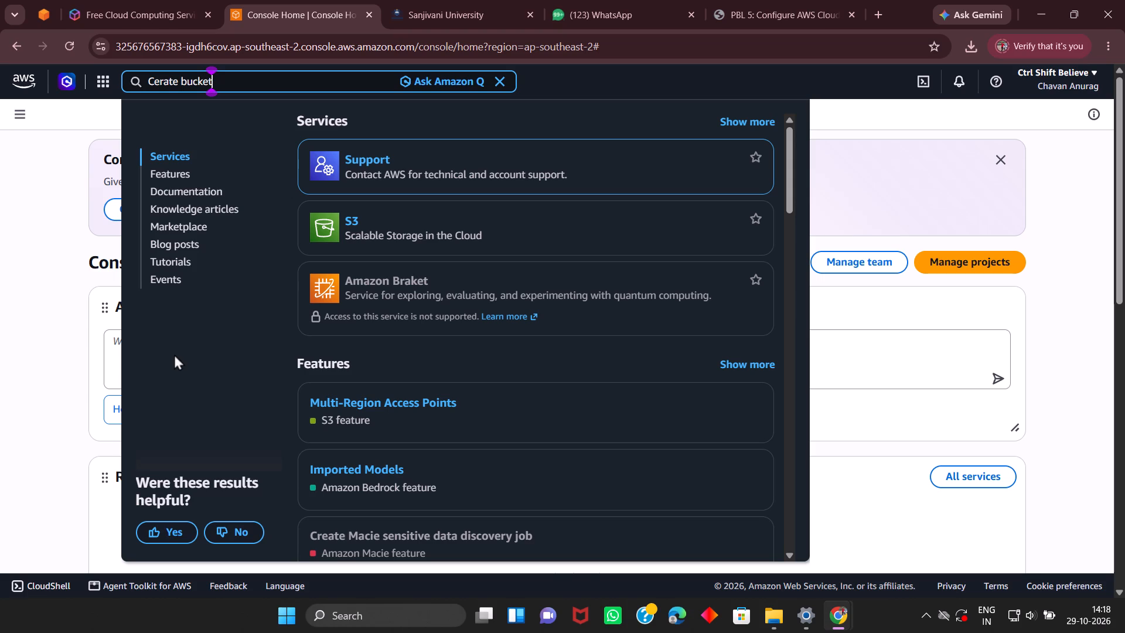
pyautogui.click(513, 226)
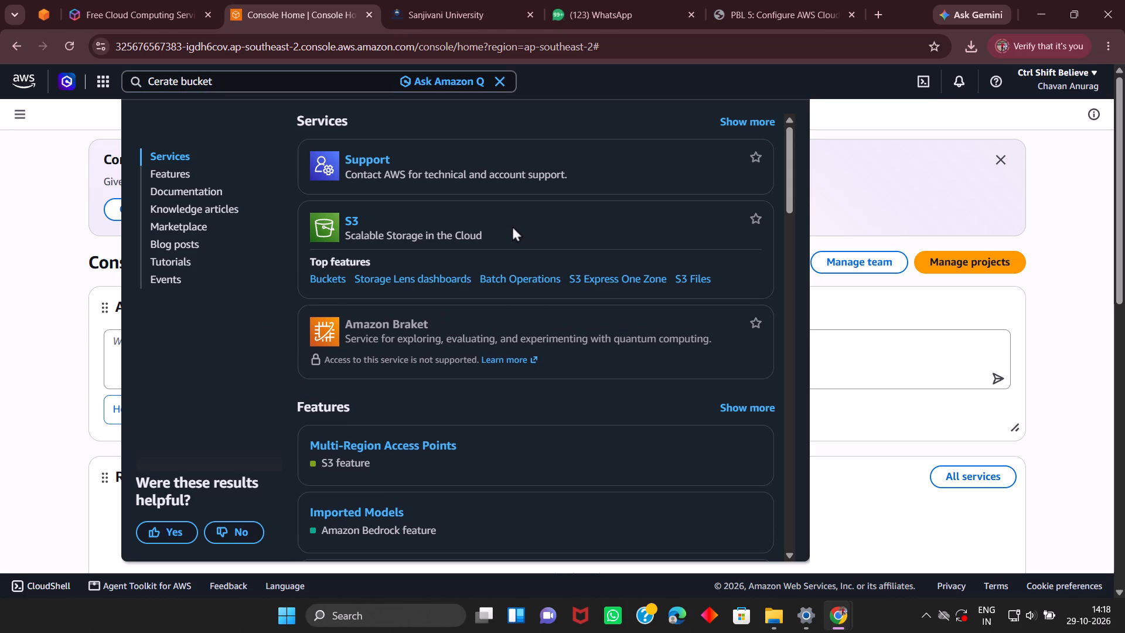
pyautogui.doubleClick(513, 226)
pyautogui.click(349, 221)
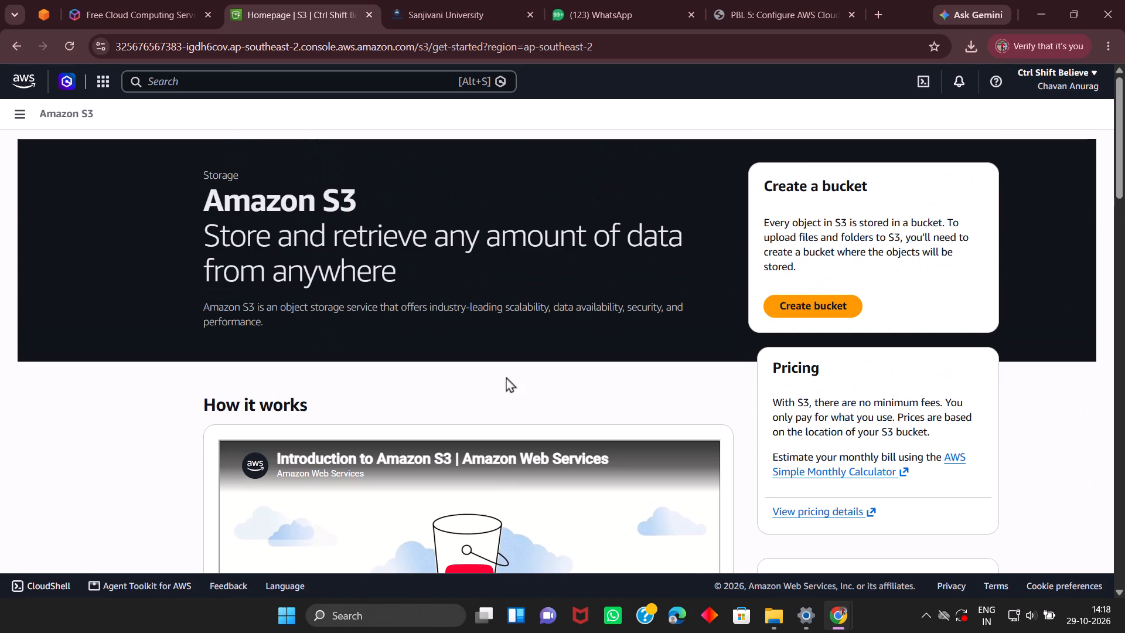
pyautogui.click(812, 304)
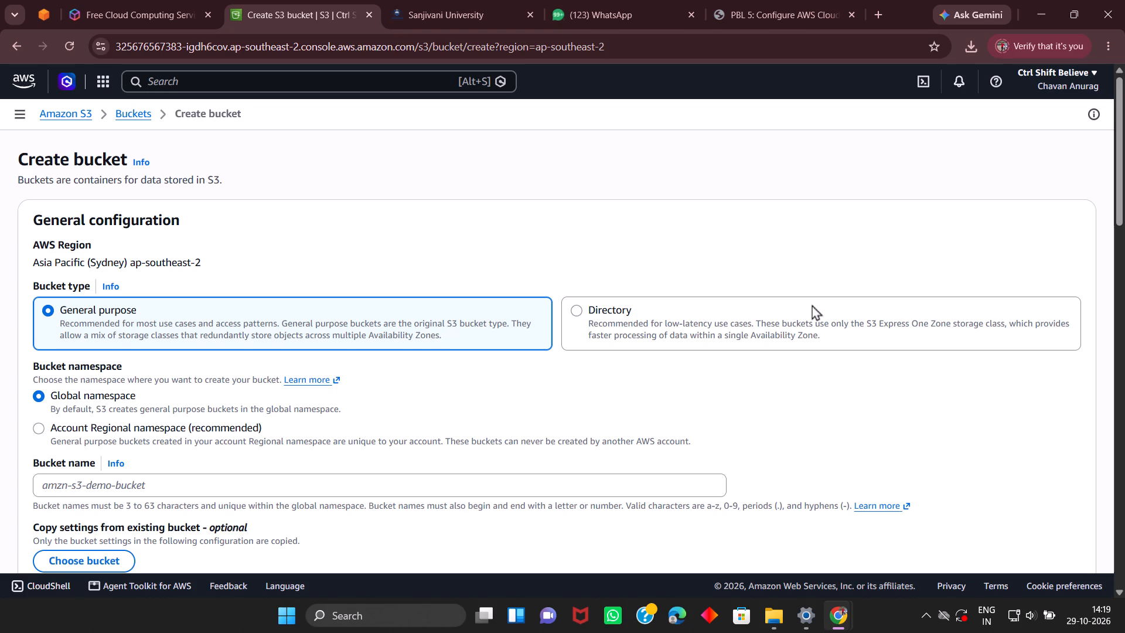
pyautogui.scroll(-5, 812, 304)
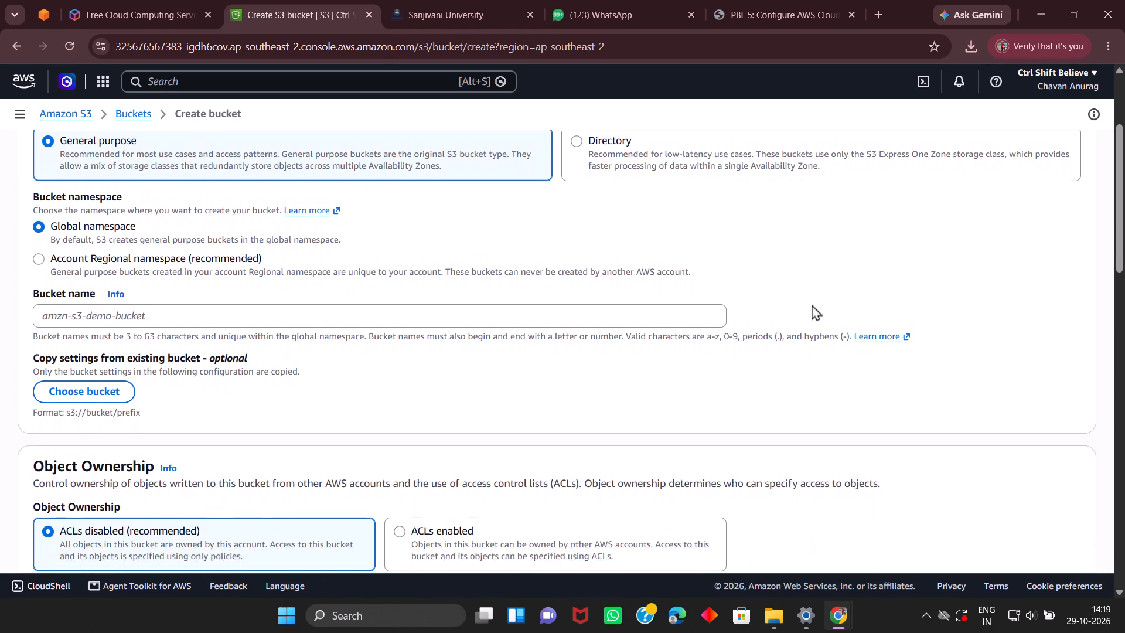
pyautogui.scroll(-4, 812, 304)
pyautogui.scroll(13, 812, 304)
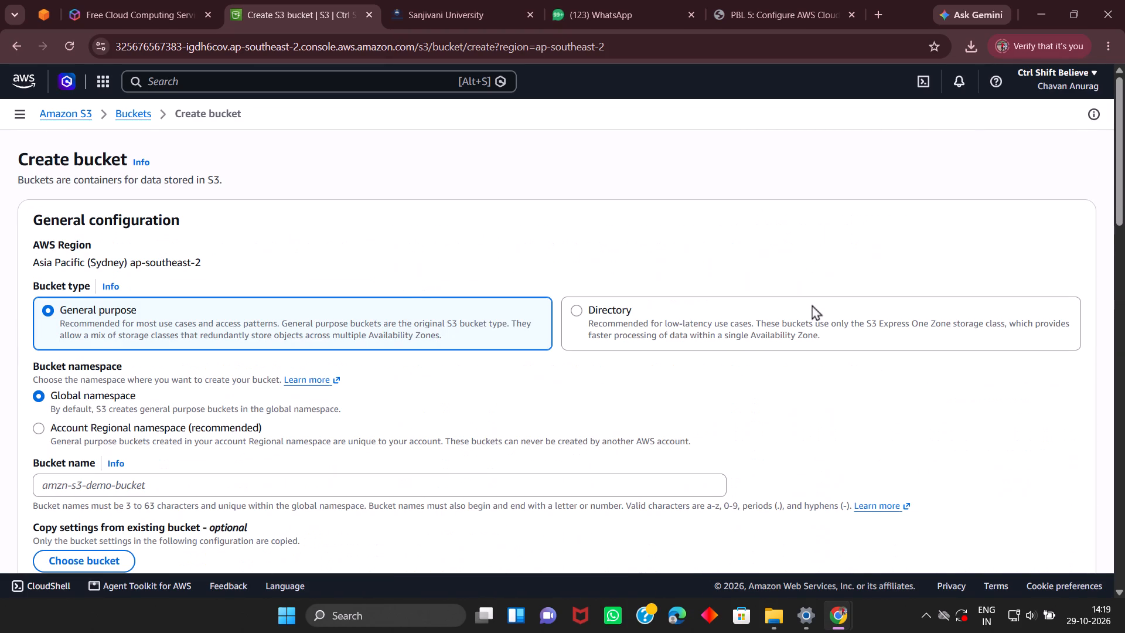
# Switch to the Sanjivani University portal and check the Cloud Security & Administration course's test list, reloading it for updates.
pyautogui.click(425, 0)
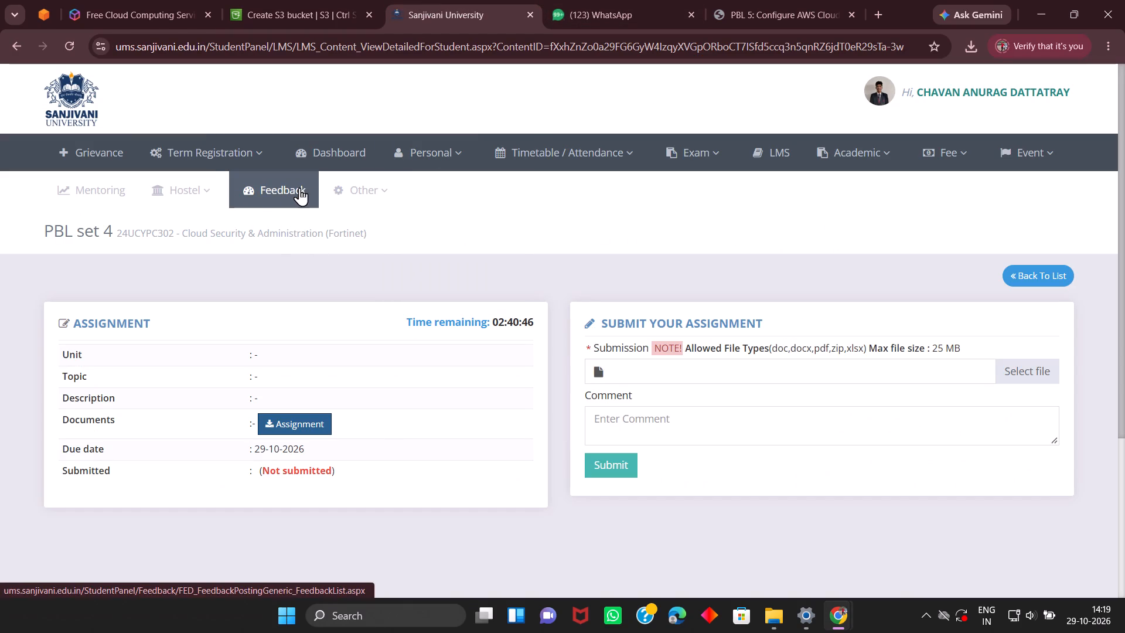
pyautogui.hscroll(10, 154, 262)
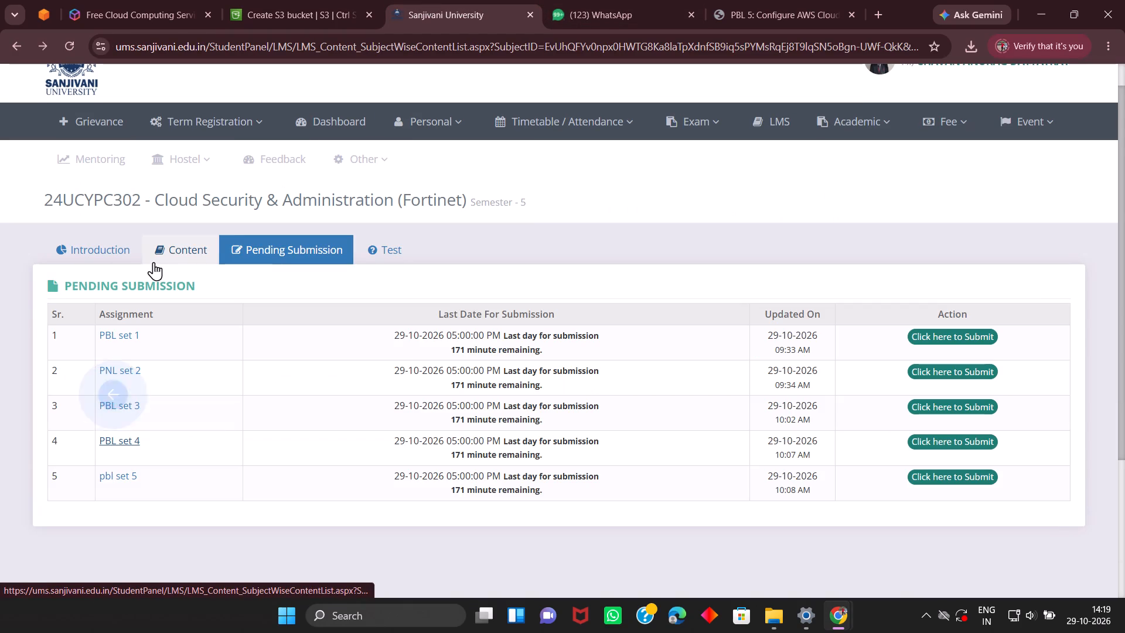
pyautogui.click(396, 248)
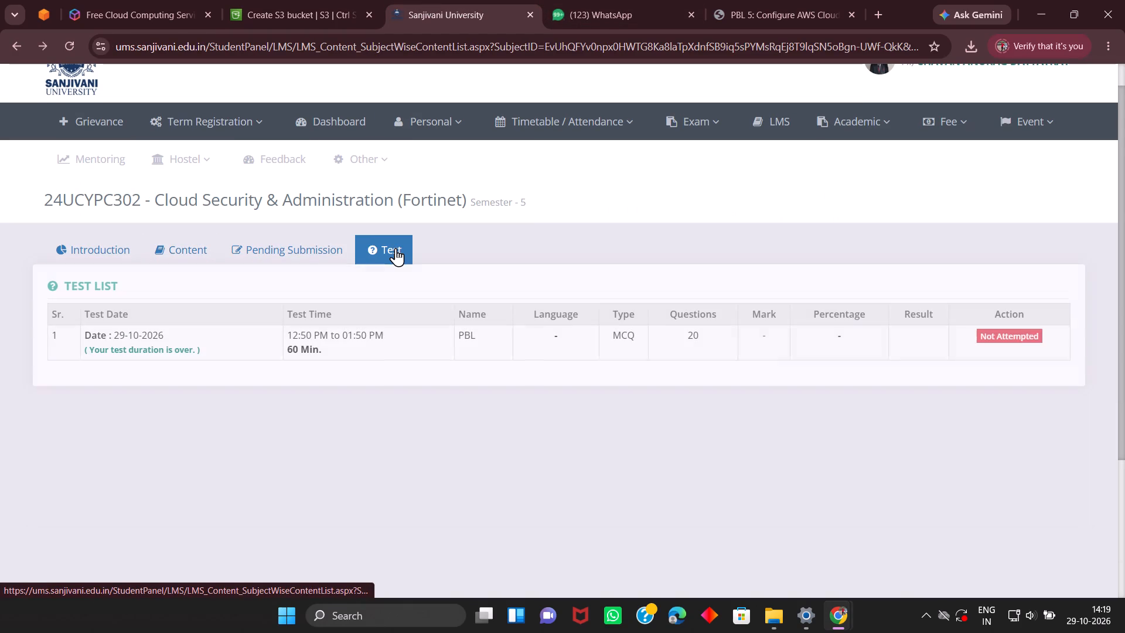
pyautogui.click(65, 50)
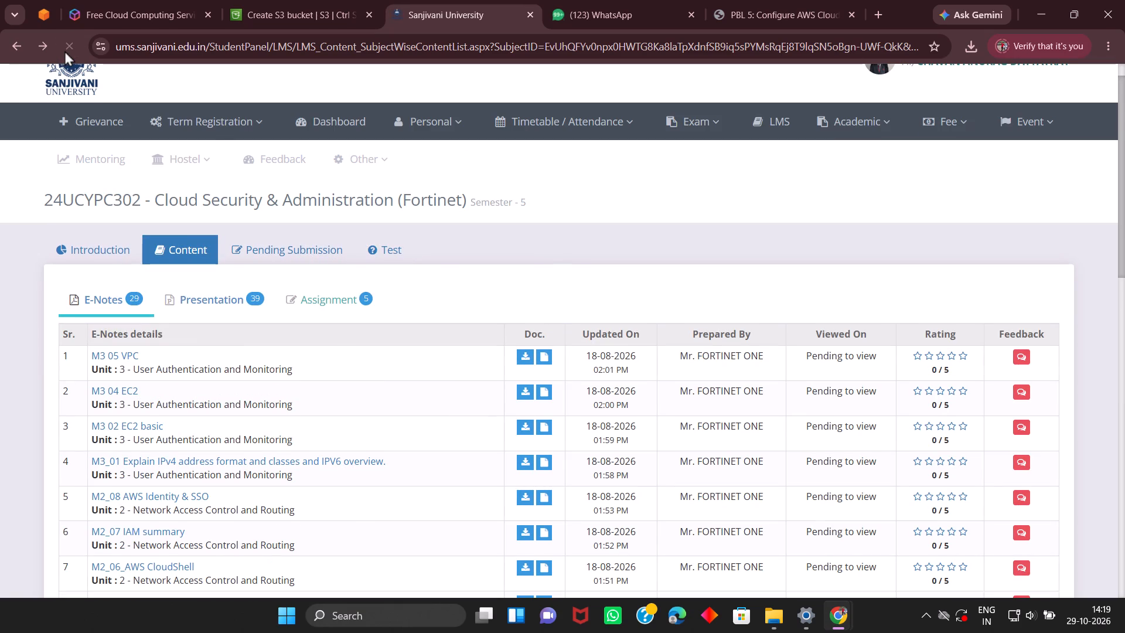
pyautogui.click(379, 254)
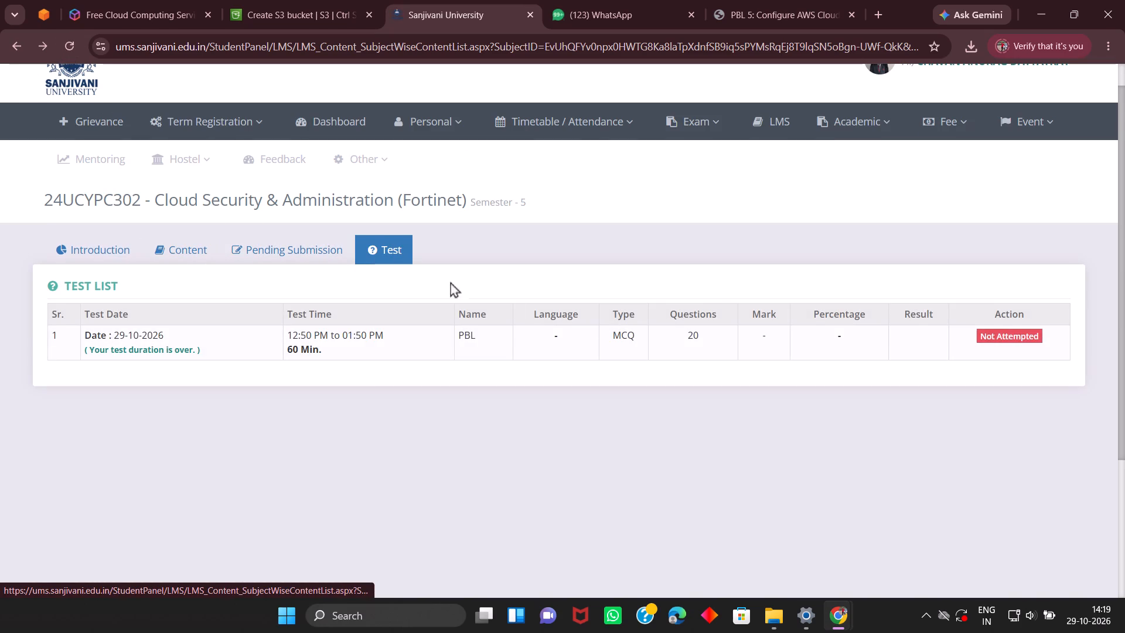
pyautogui.scroll(3, 612, 319)
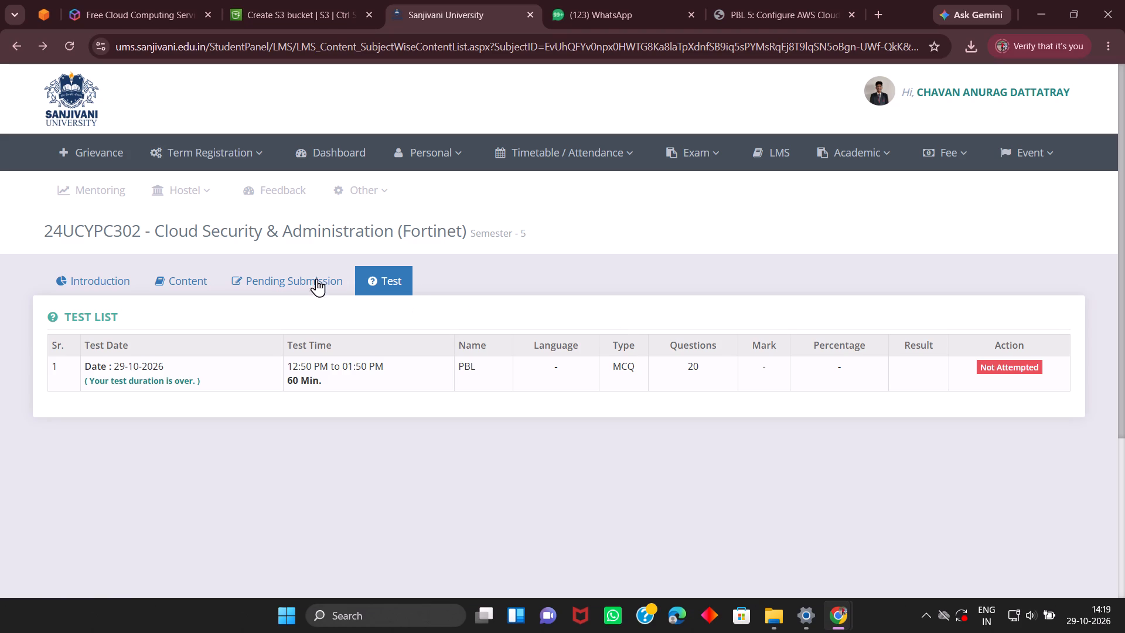
pyautogui.click(64, 50)
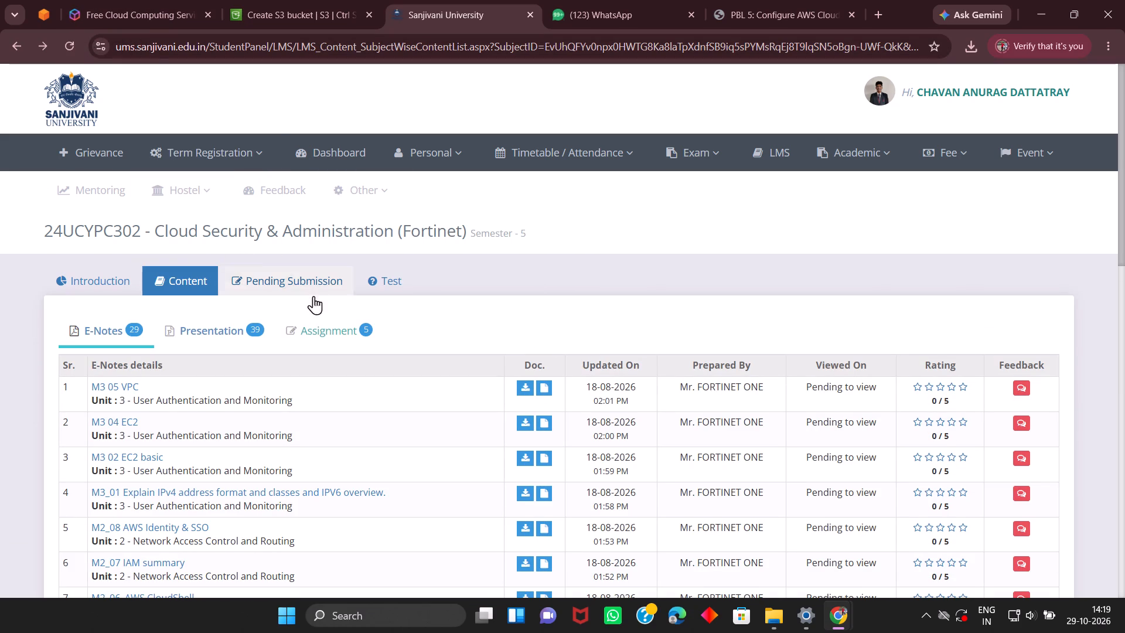
pyautogui.click(379, 273)
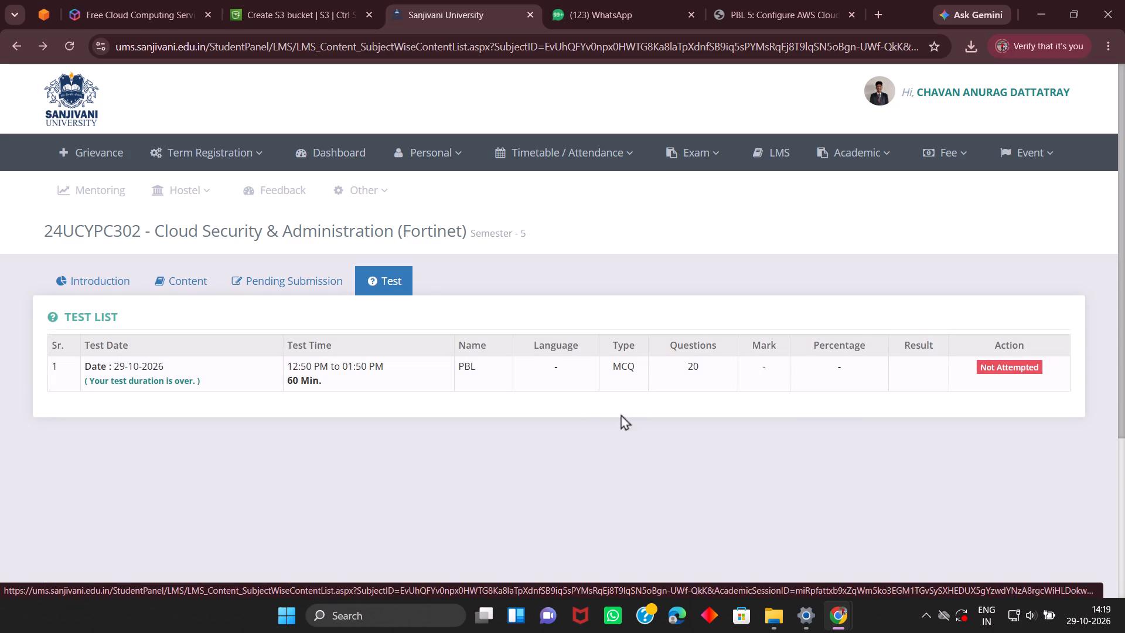
# Return to the S3 bucket creation form and name the bucket anurag-cloudtrial-audit-2026.
pyautogui.click(773, 0)
pyautogui.click(304, 13)
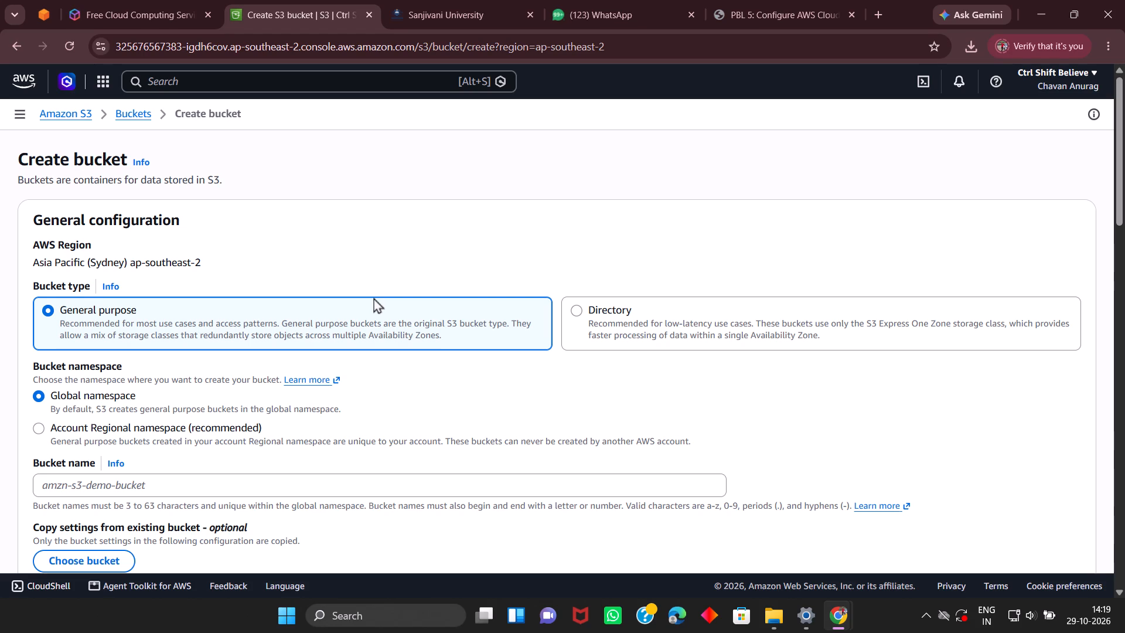
pyautogui.click(120, 479)
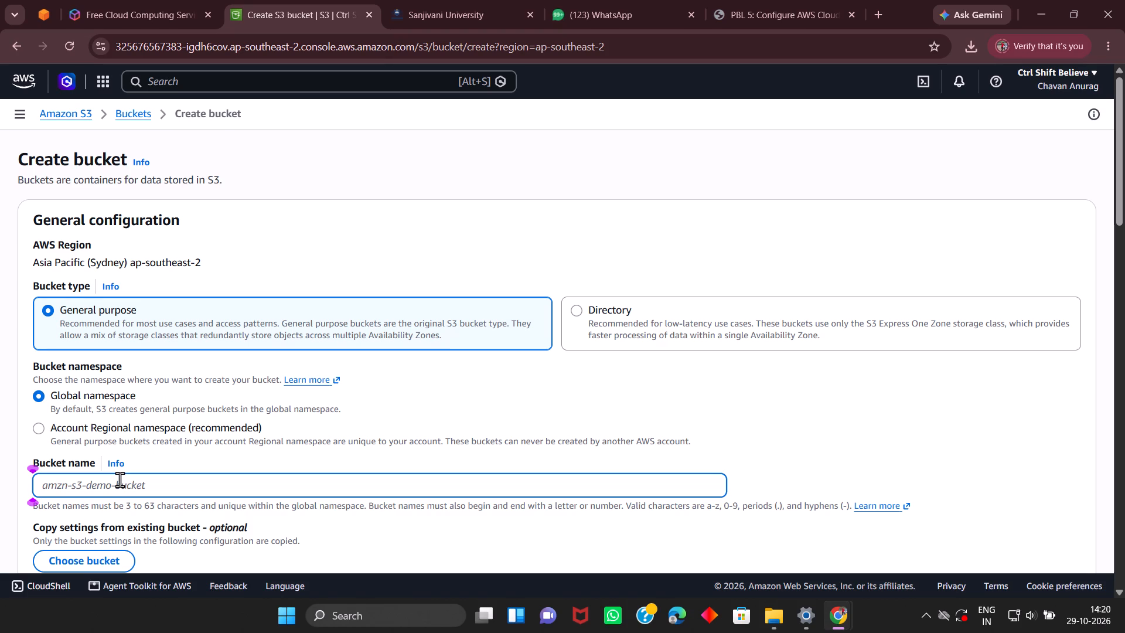
pyautogui.write('anu')
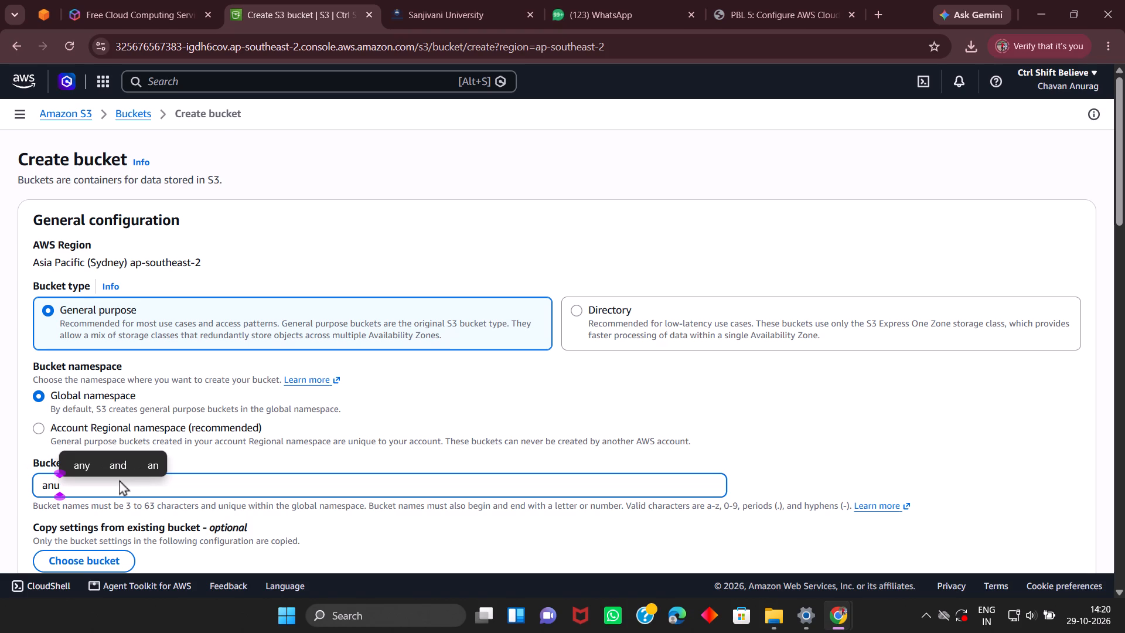
pyautogui.write('rag')
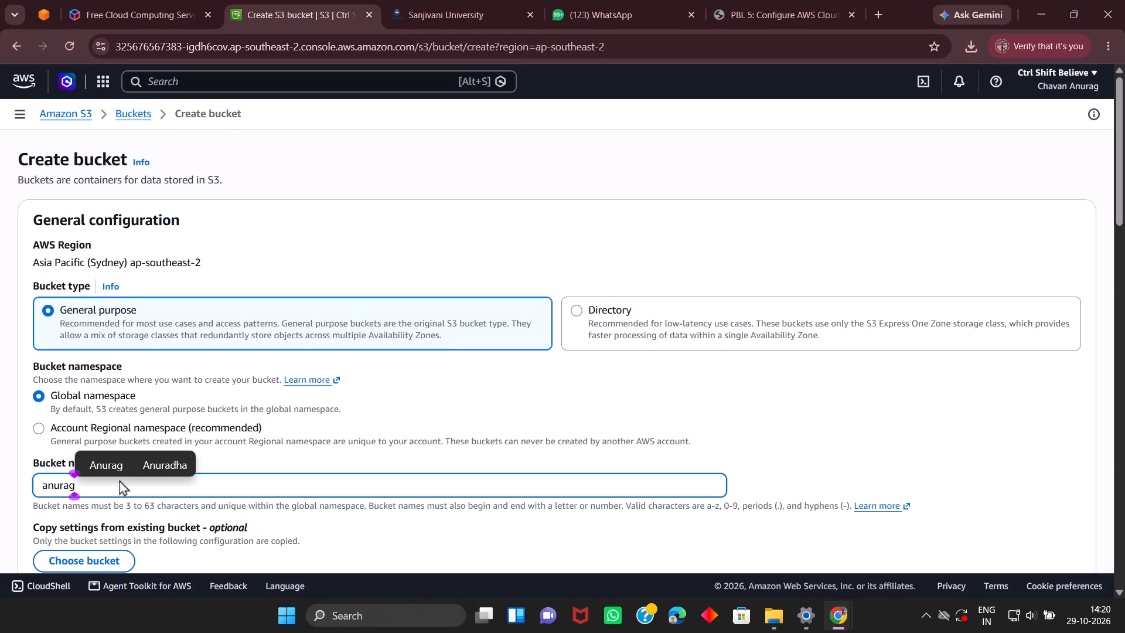
pyautogui.press('-')
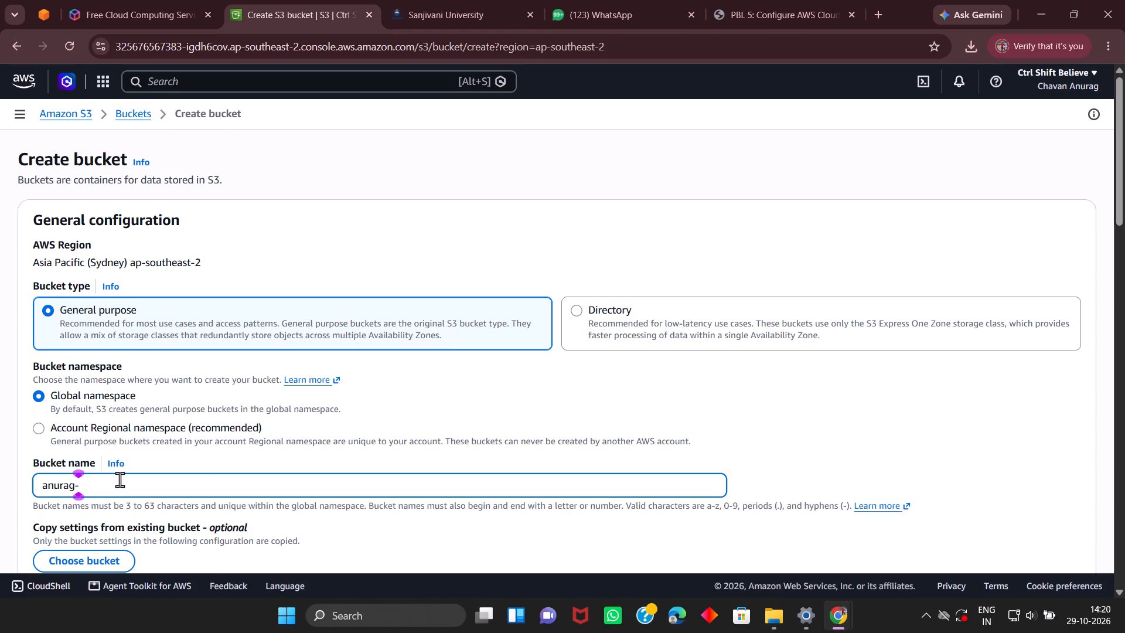
pyautogui.write('cloude')
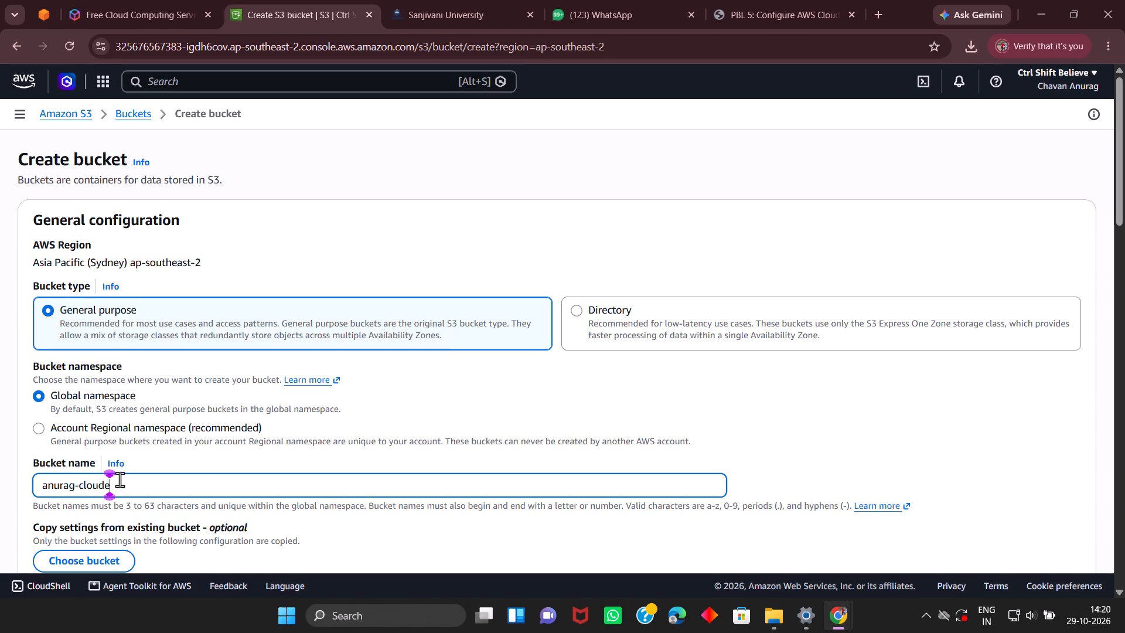
pyautogui.press('BackSpace')
pyautogui.write('trials')
pyautogui.press('BackSpace')
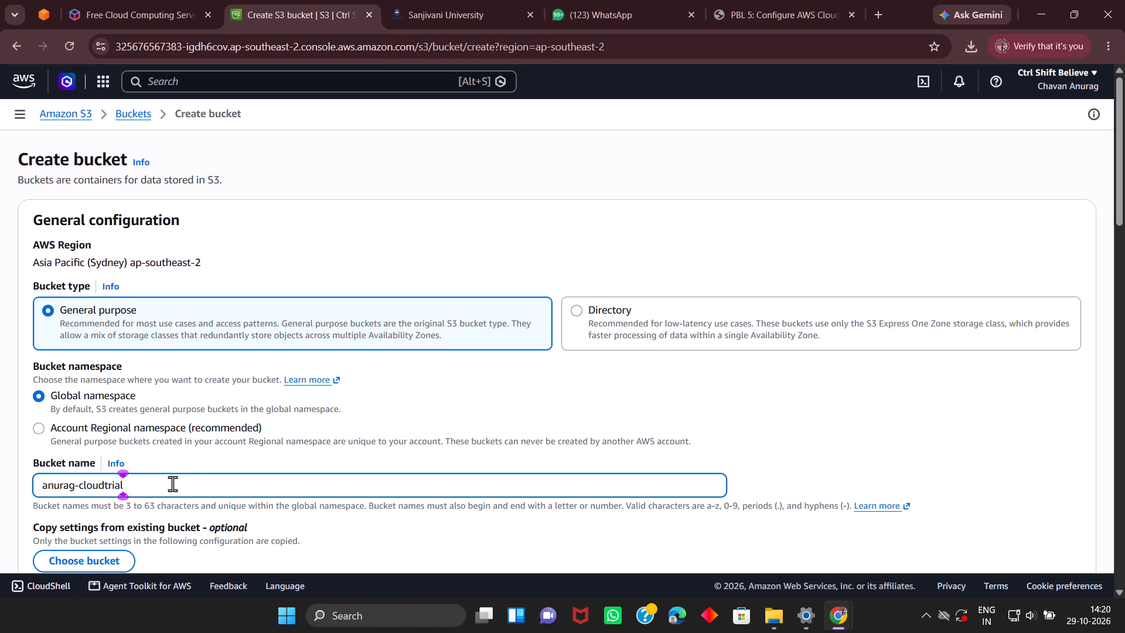
pyautogui.press('-')
pyautogui.write('audit')
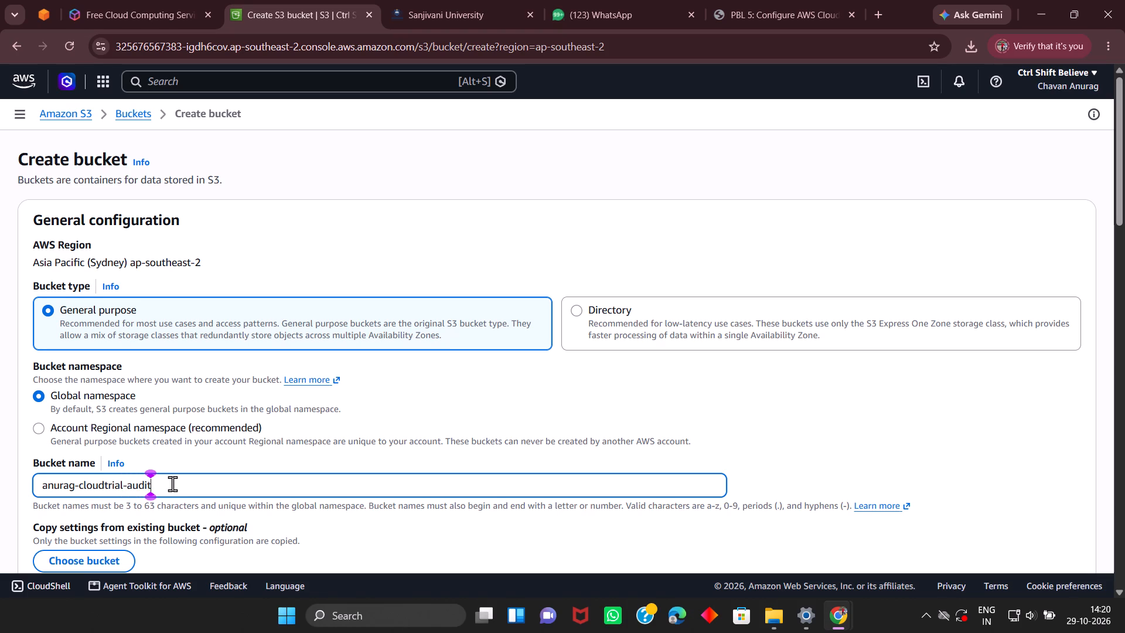
pyautogui.press('-')
pyautogui.write('2029')
pyautogui.press('BackSpace')
pyautogui.press('6')
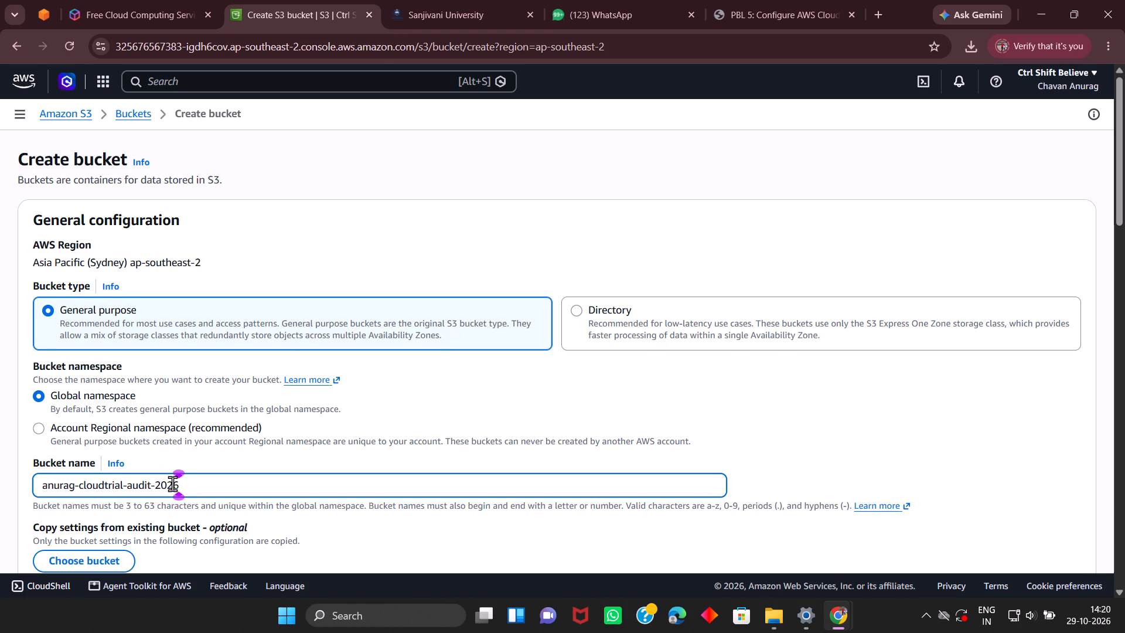
# Review the new bucket's namespace, name, Object Ownership and Block Public Access settings.
pyautogui.scroll(-5, 172, 484)
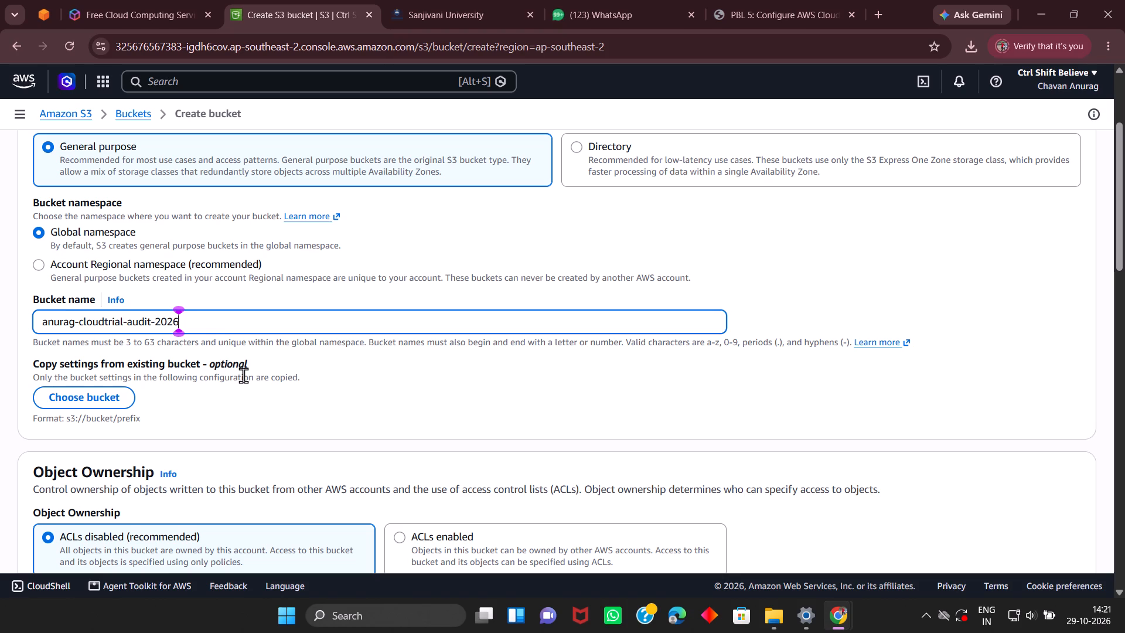
pyautogui.scroll(-1, 243, 375)
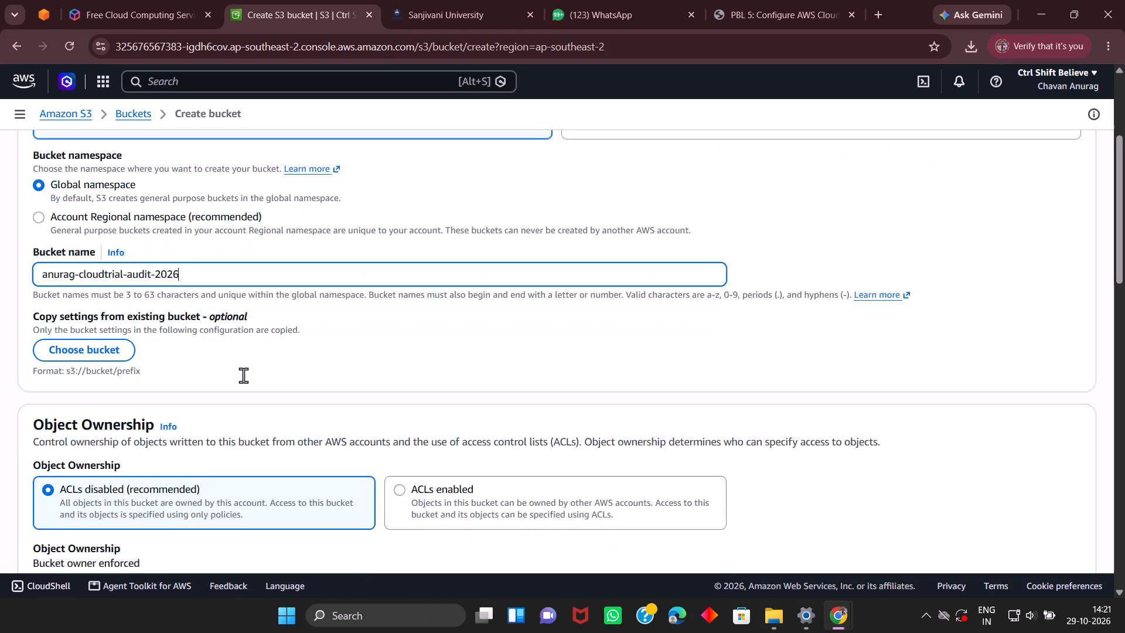
pyautogui.scroll(-5, 243, 375)
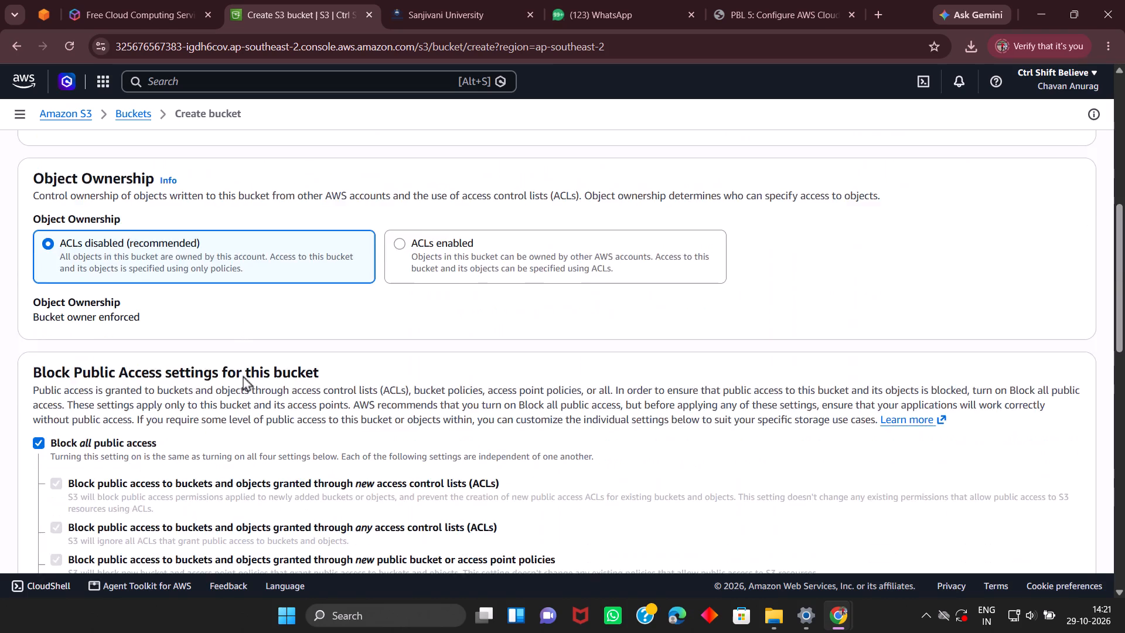
pyautogui.scroll(-2, 243, 375)
pyautogui.scroll(3, 243, 375)
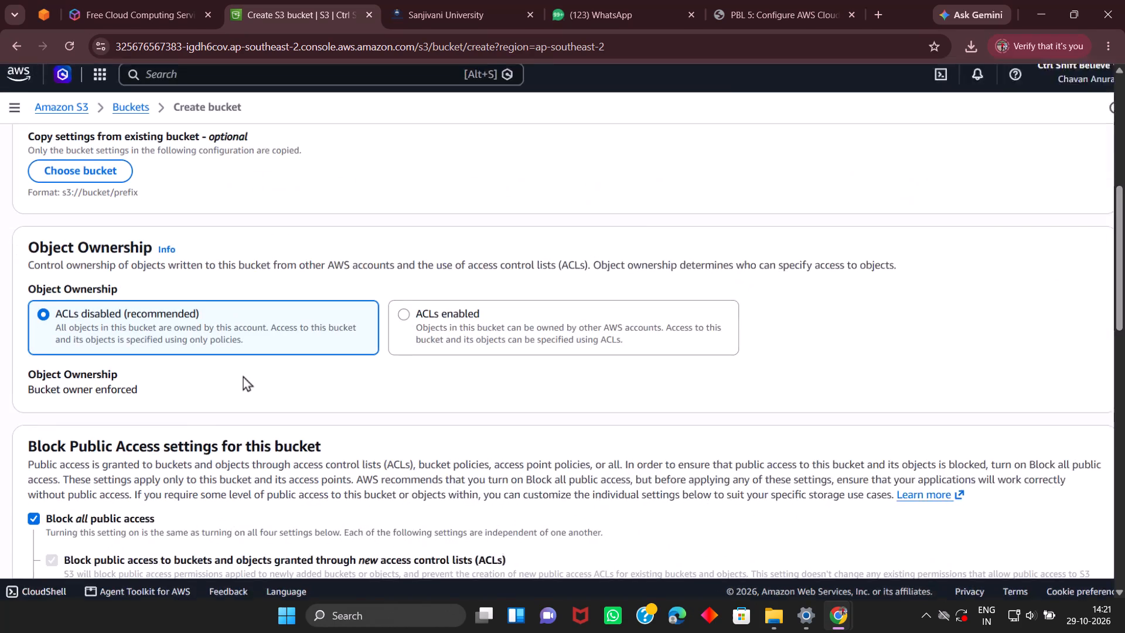
pyautogui.scroll(-2, 243, 375)
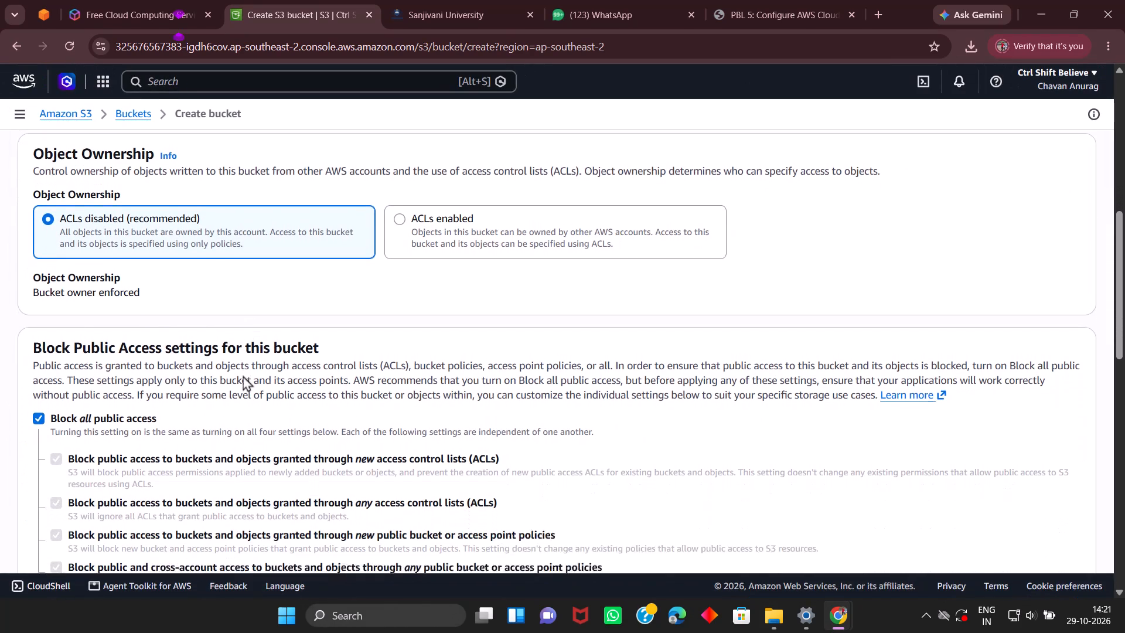
pyautogui.scroll(-3, 243, 375)
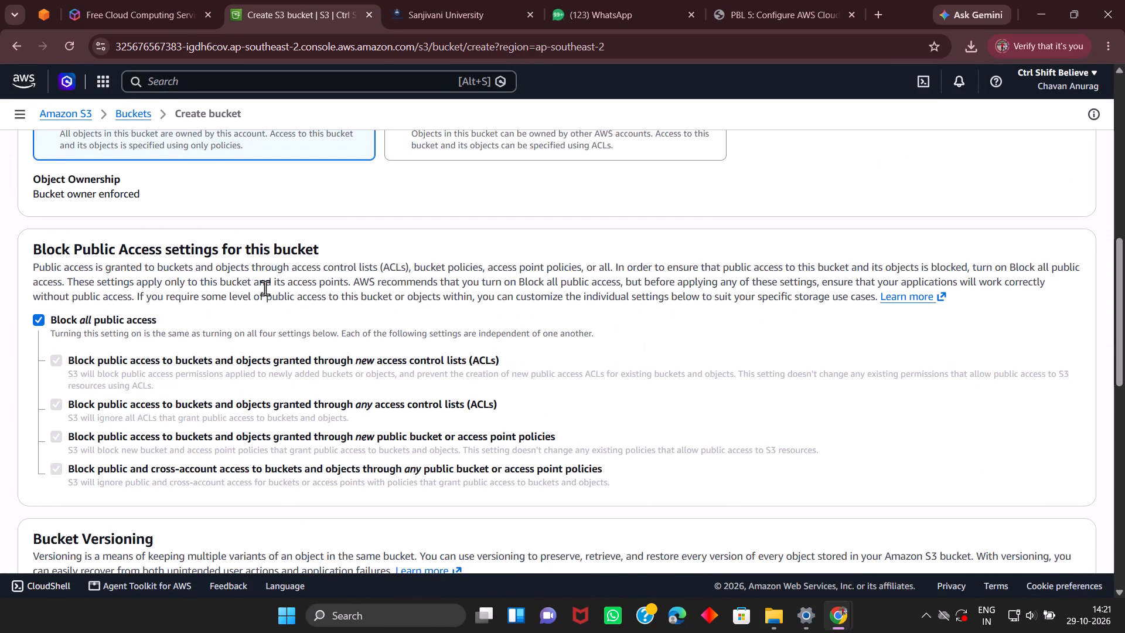
pyautogui.scroll(6, 265, 284)
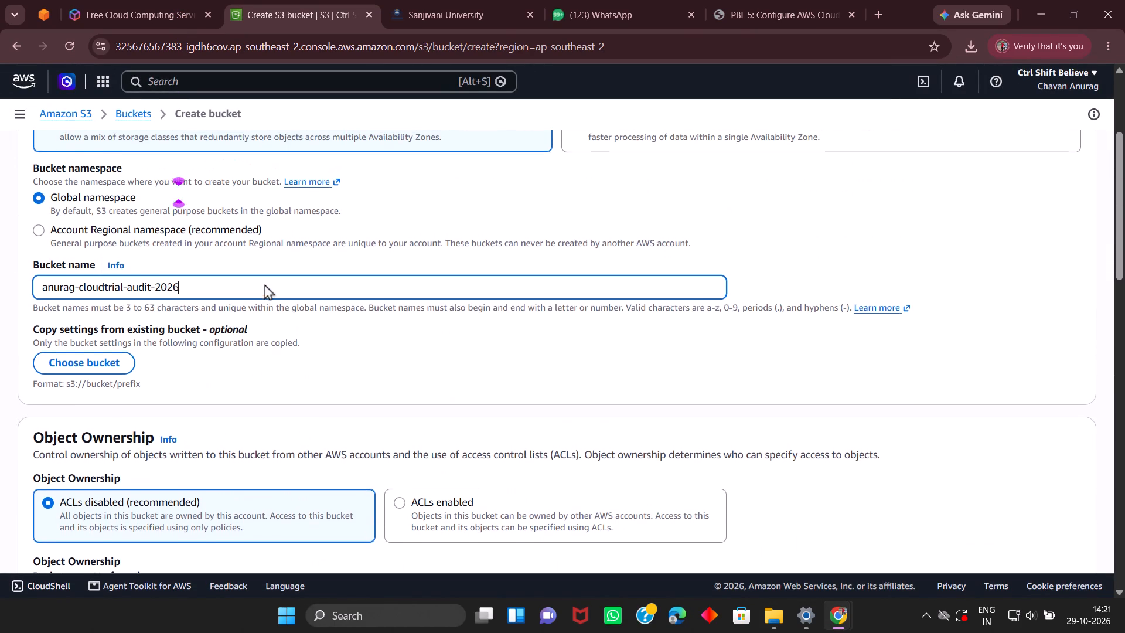
pyautogui.scroll(1, 265, 284)
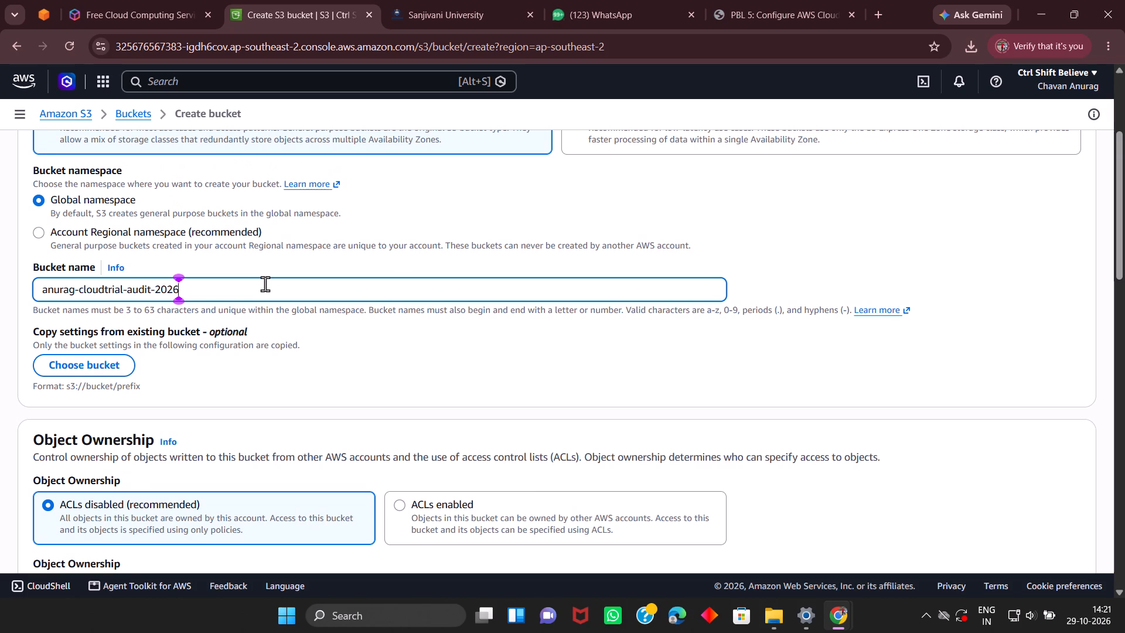
# Review the new bucket's general configuration, checking its AWS Region, bucket type, namespace and name.
pyautogui.scroll(2, 265, 284)
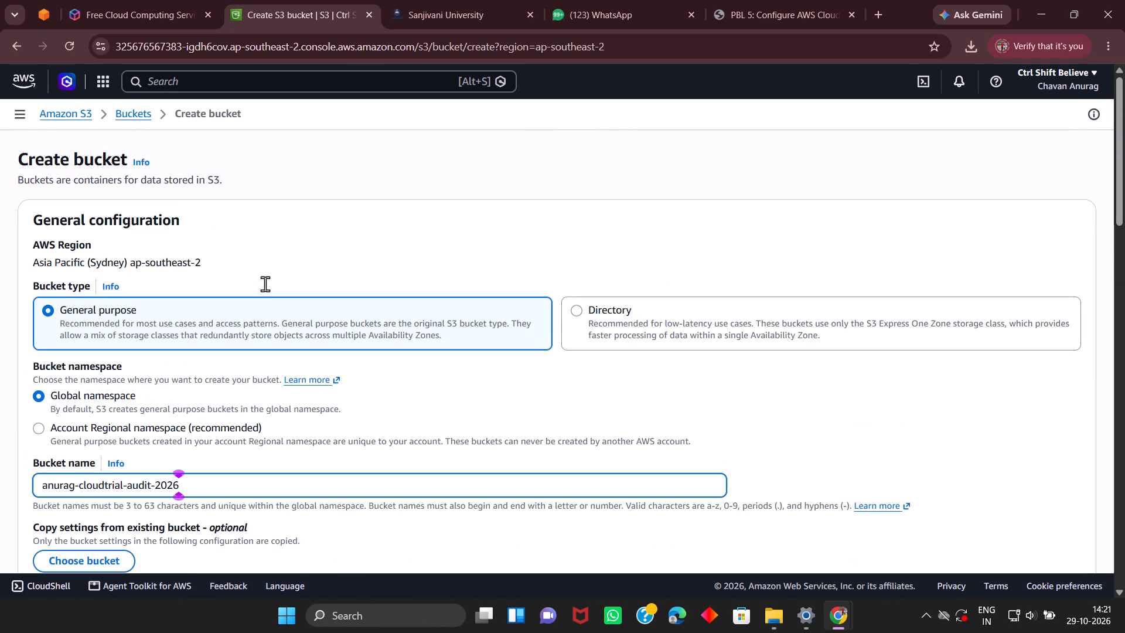
pyautogui.scroll(1, 265, 284)
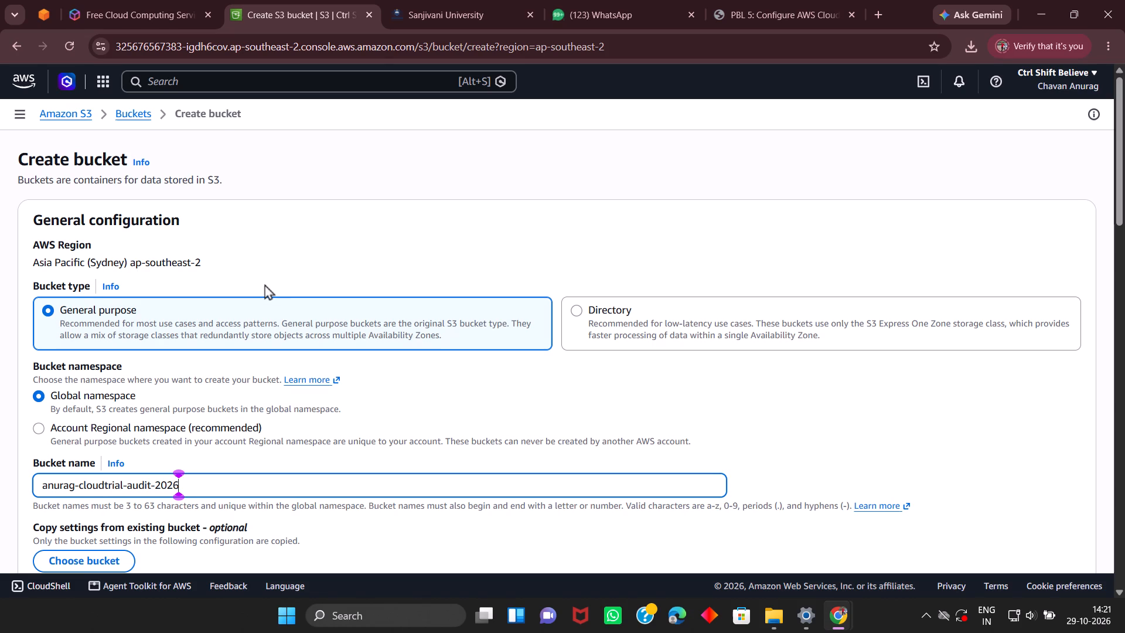
pyautogui.scroll(-2, 265, 284)
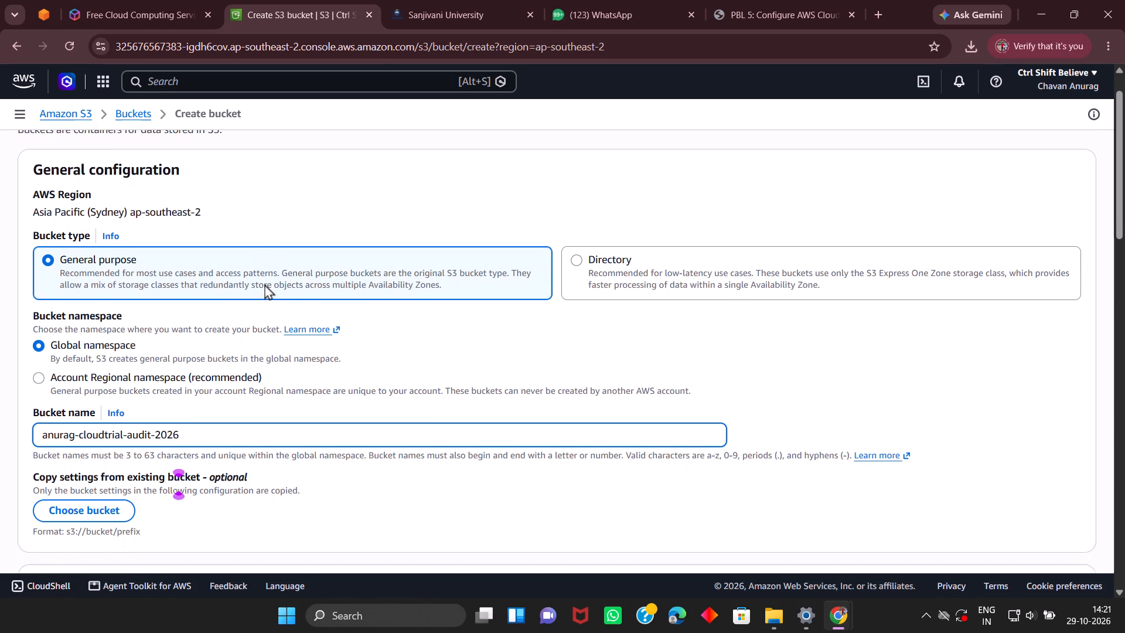
pyautogui.scroll(-2, 265, 284)
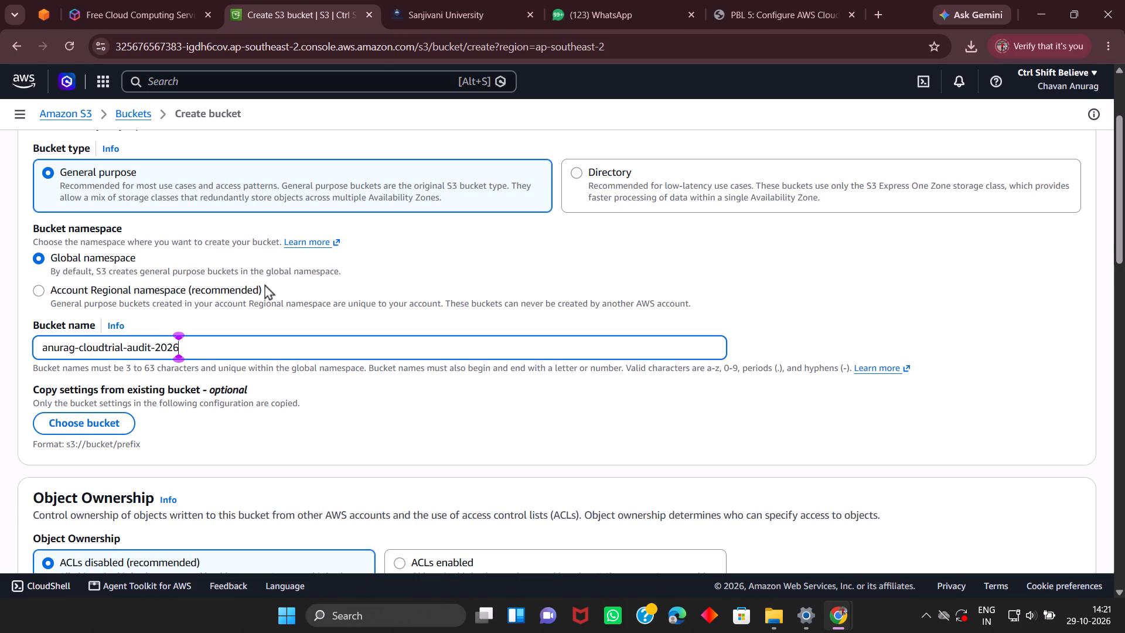
pyautogui.scroll(1, 265, 284)
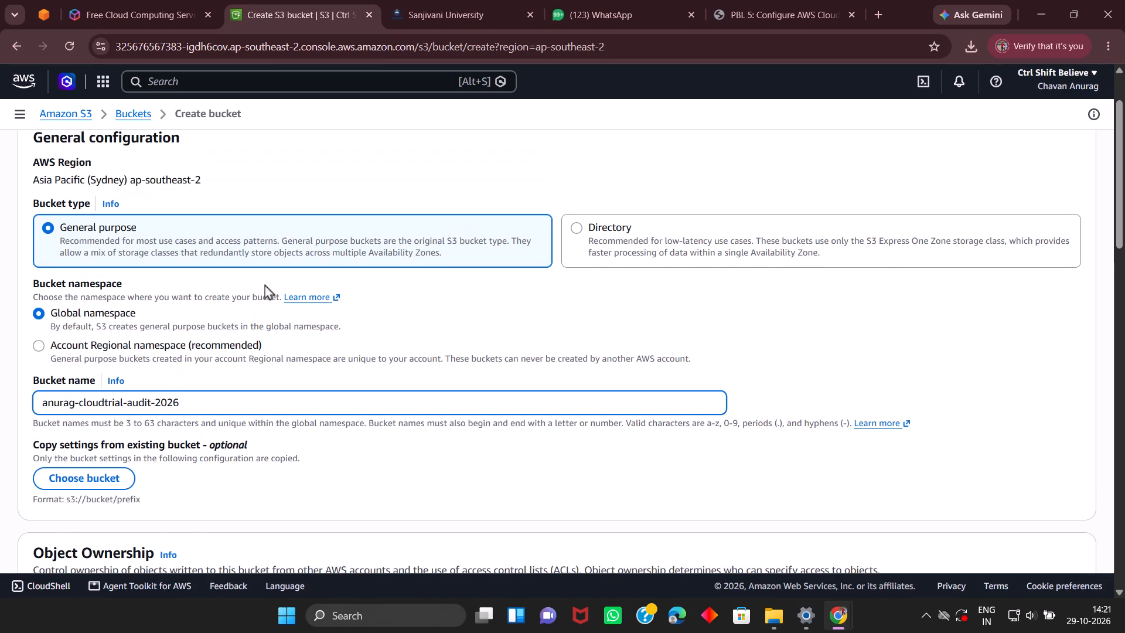
pyautogui.scroll(1, 265, 284)
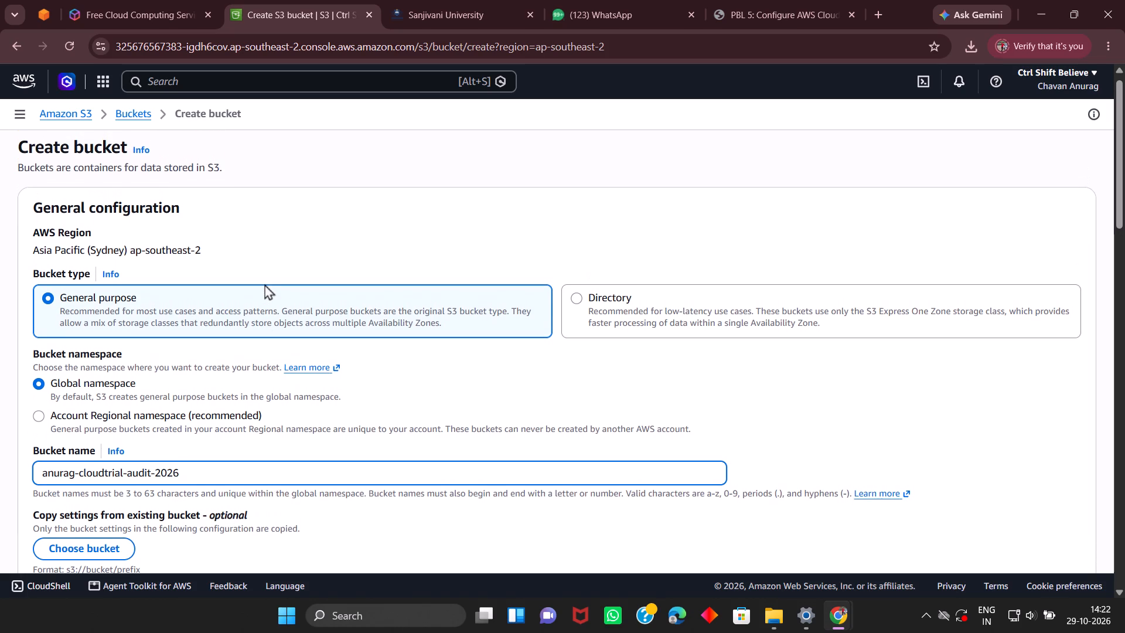
pyautogui.scroll(1, 265, 284)
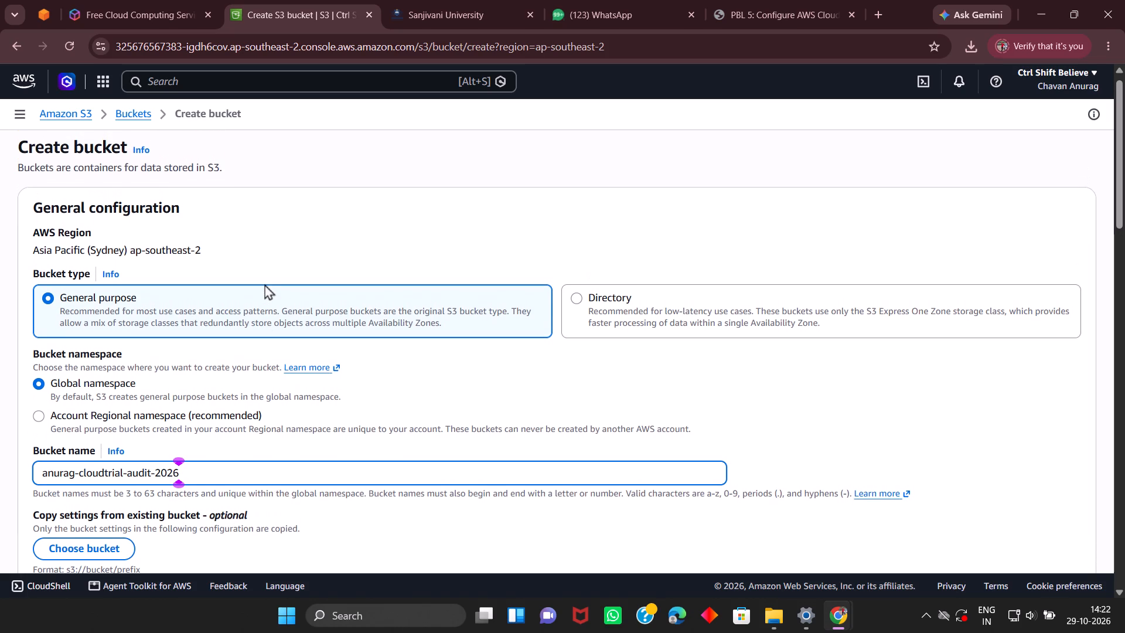
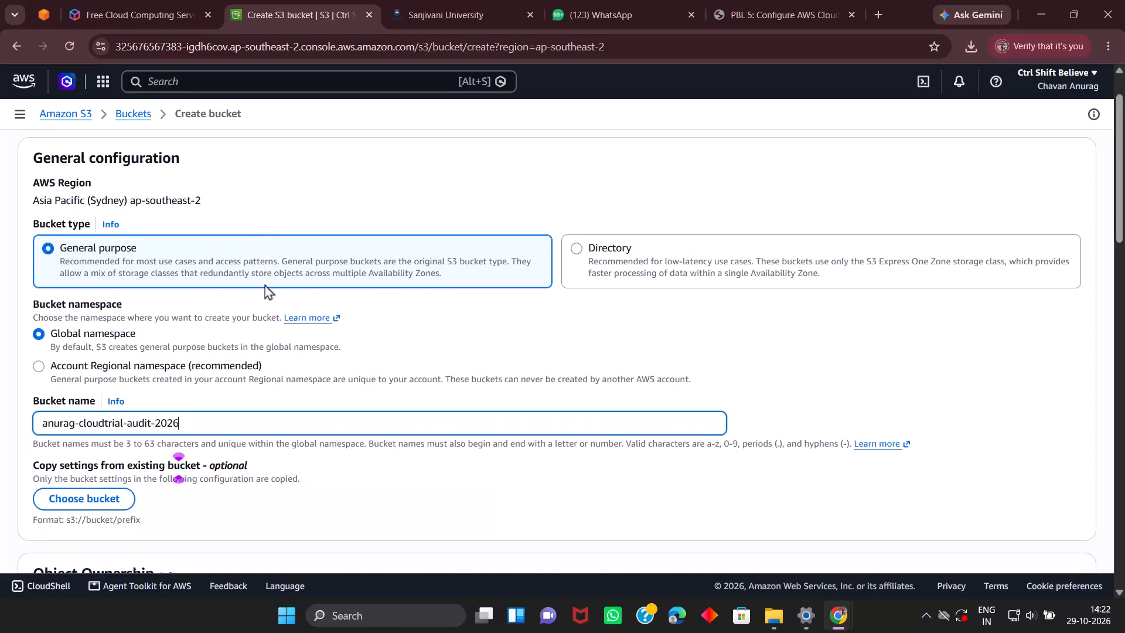
# Review the new bucket's general configuration, Object Ownership, Block Public Access, Bucket Versioning and Tags settings.
pyautogui.scroll(1, 265, 284)
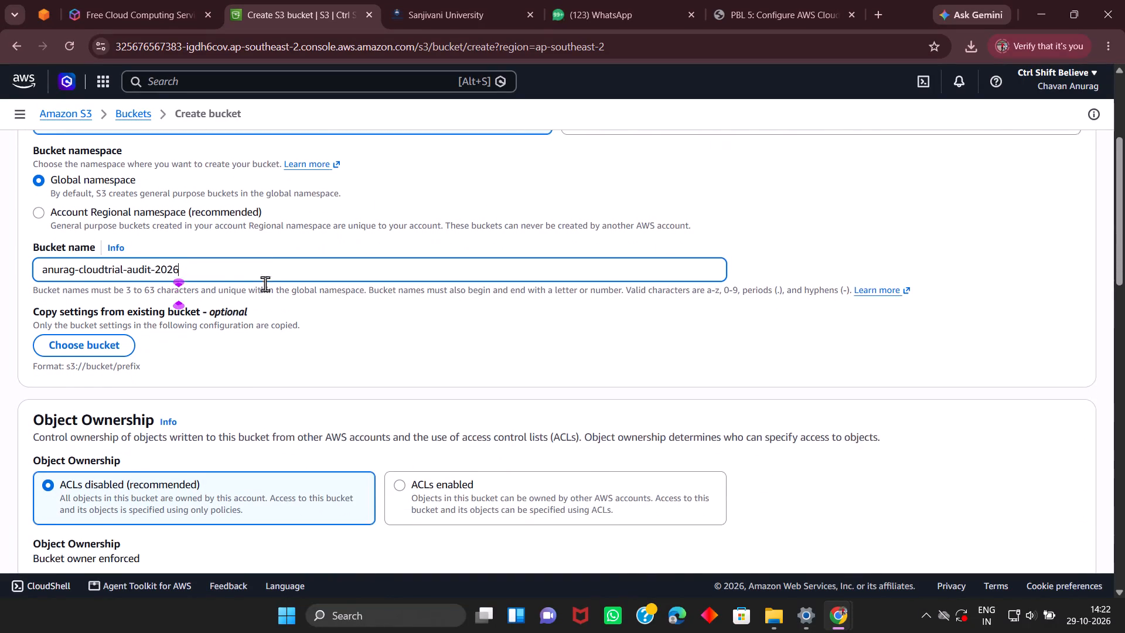
pyautogui.scroll(1, 265, 284)
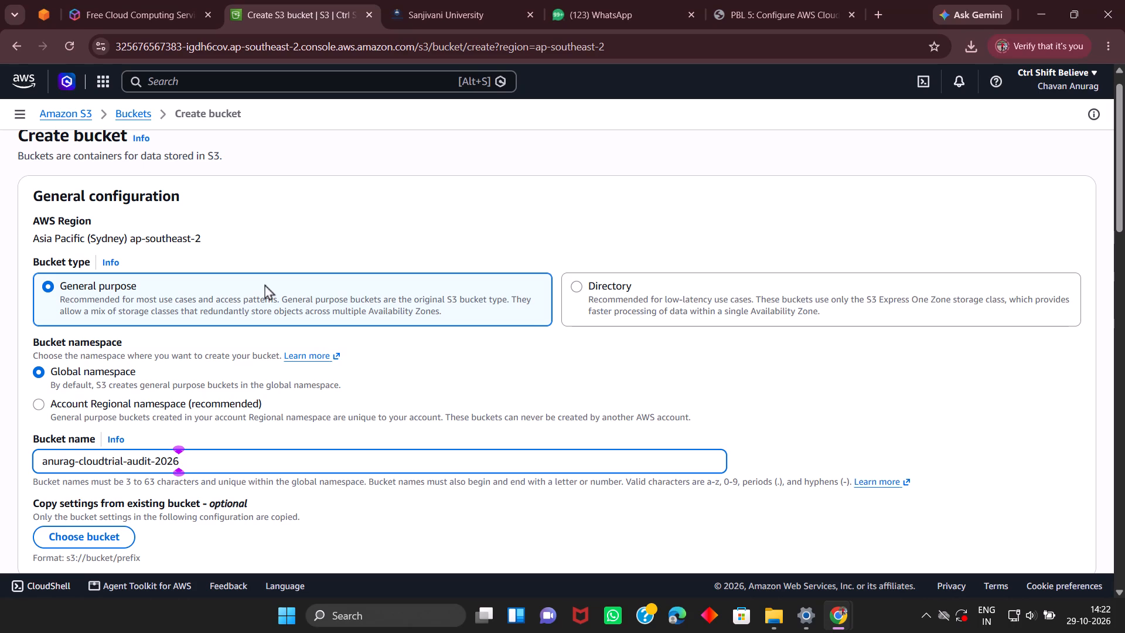
pyautogui.scroll(-2, 212, 328)
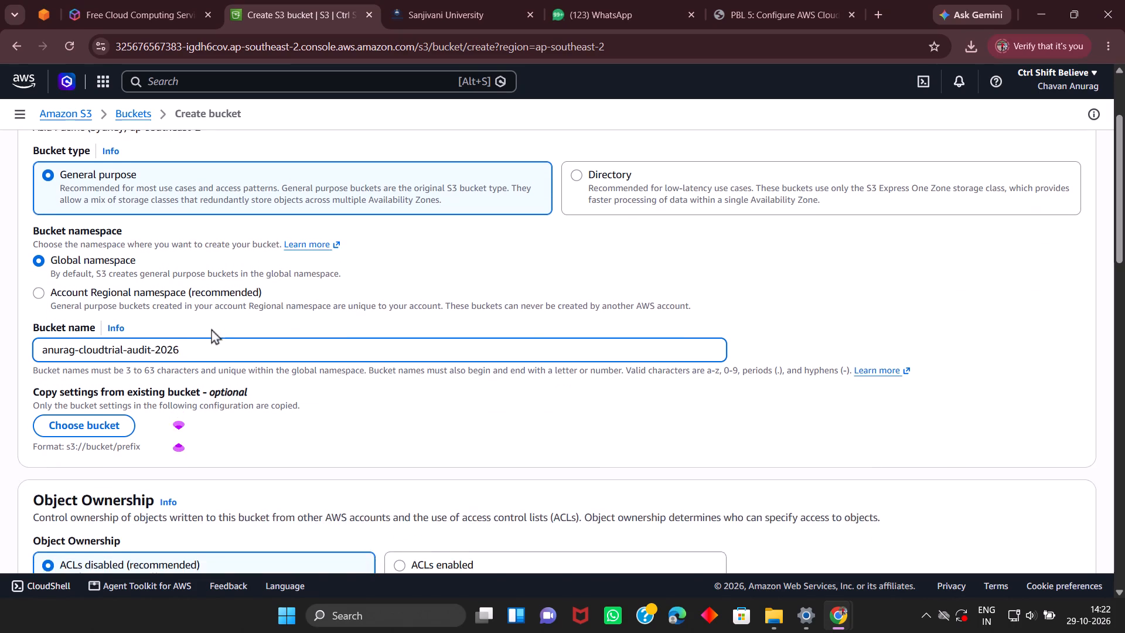
pyautogui.scroll(-3, 212, 328)
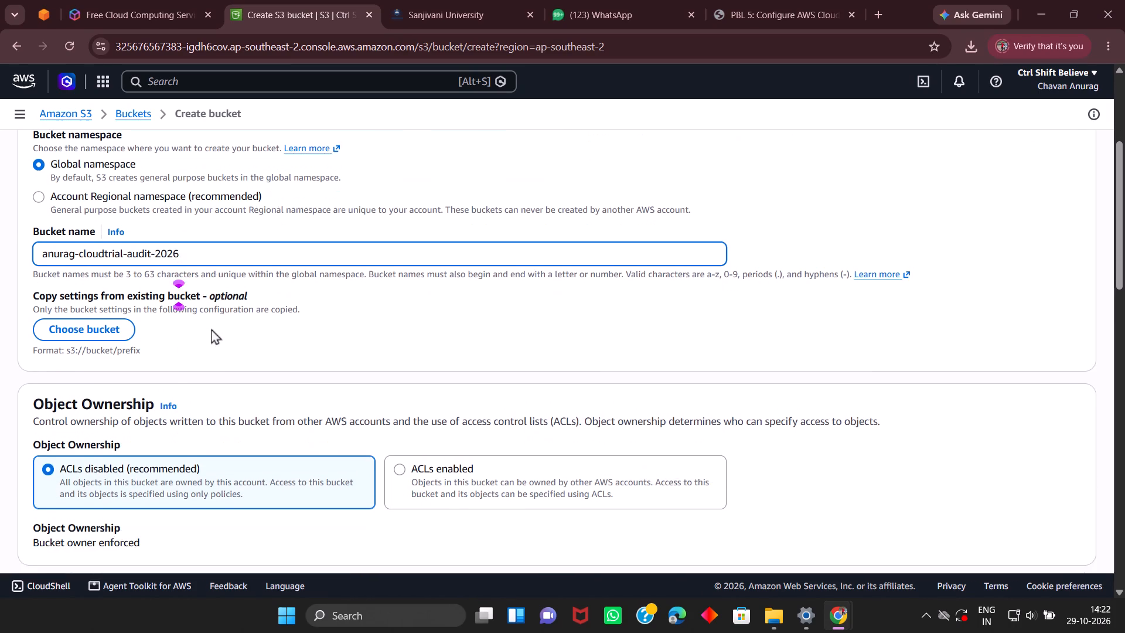
pyautogui.scroll(-1, 212, 328)
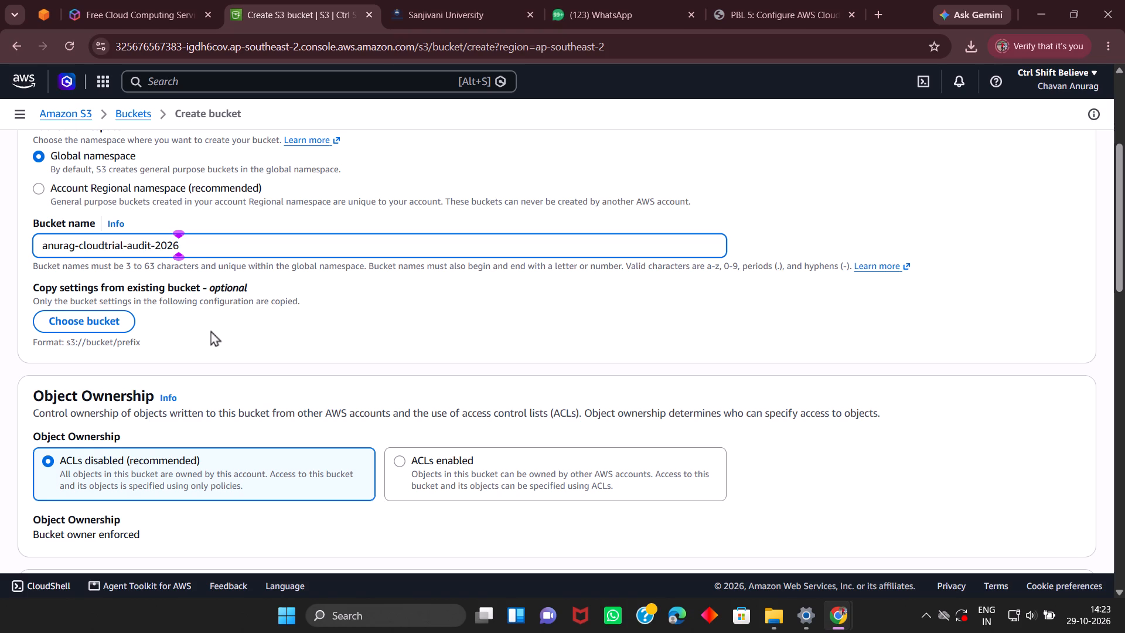
pyautogui.scroll(-3, 180, 404)
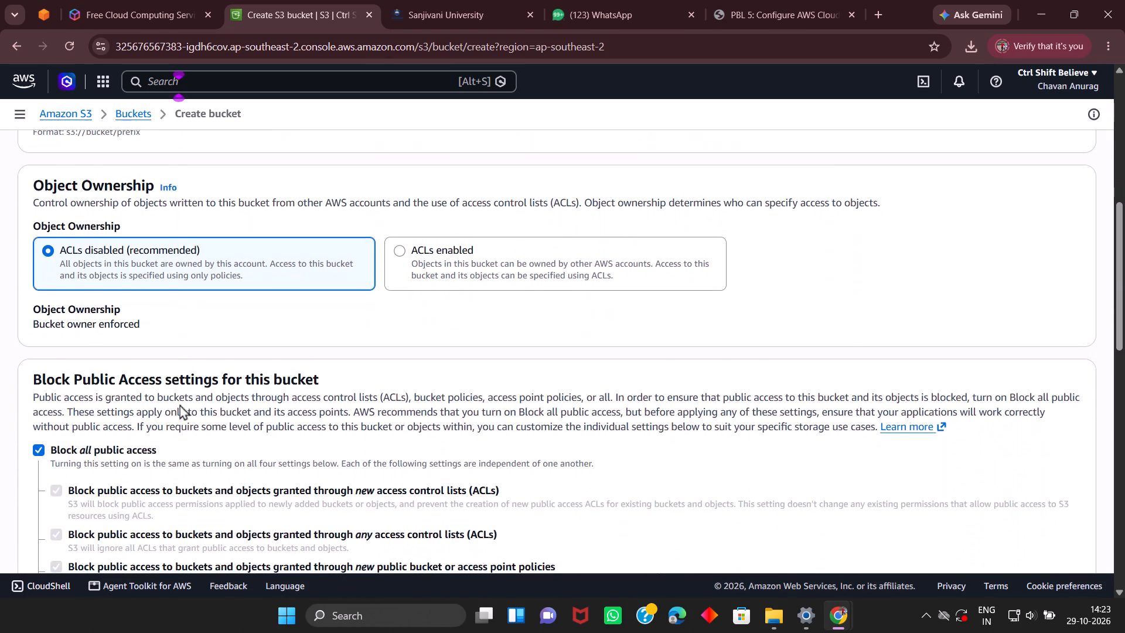
pyautogui.scroll(-4, 180, 404)
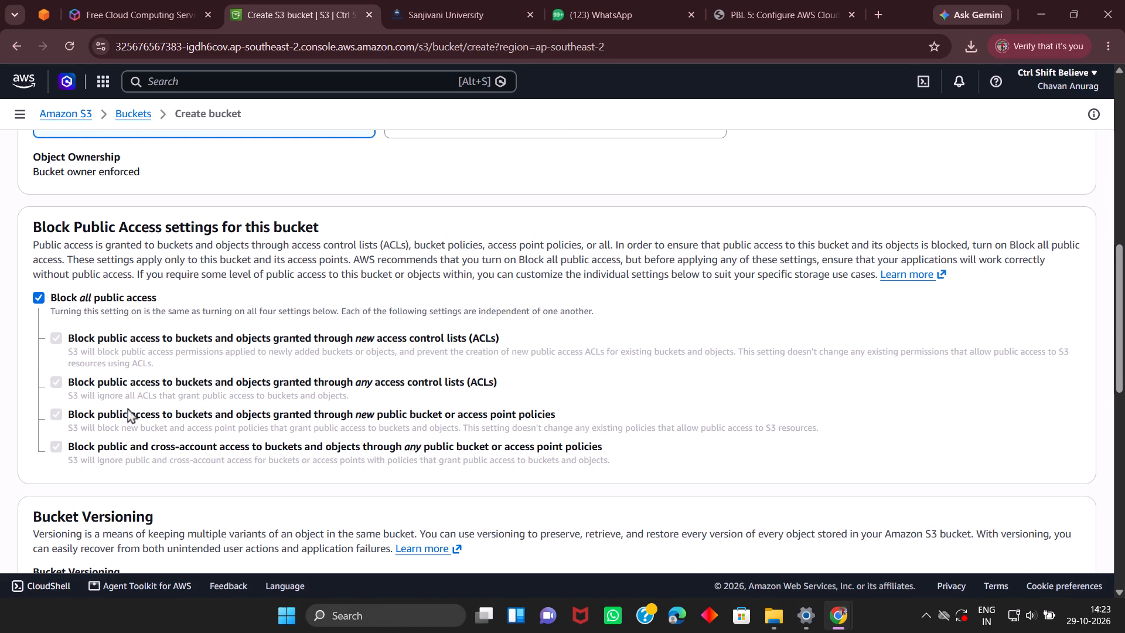
pyautogui.scroll(-3, 136, 407)
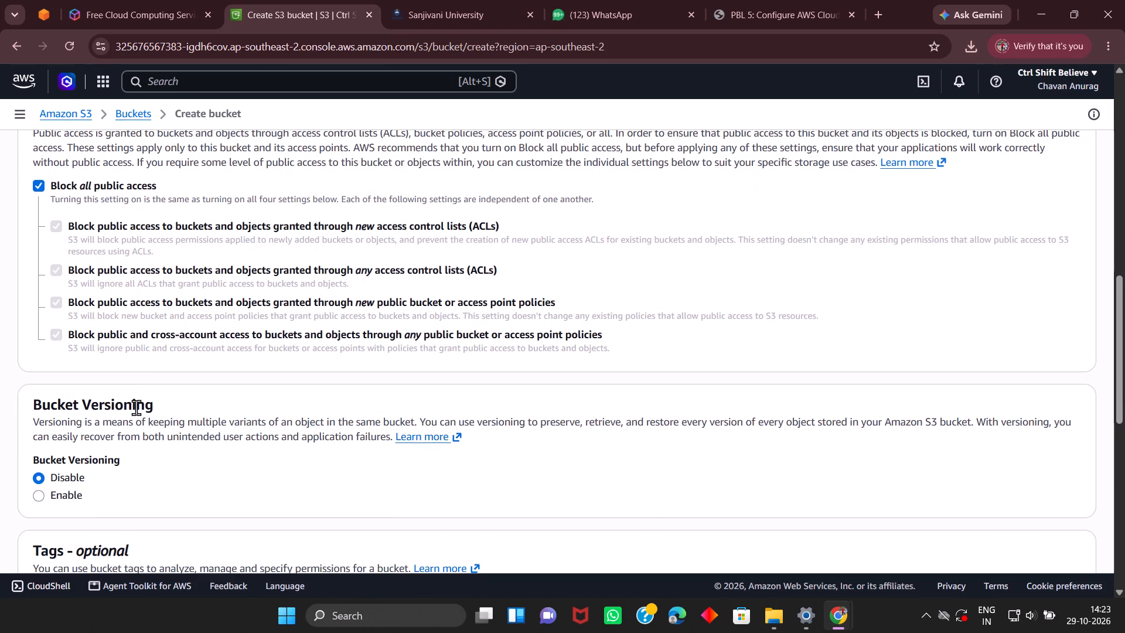
pyautogui.scroll(-2, 136, 407)
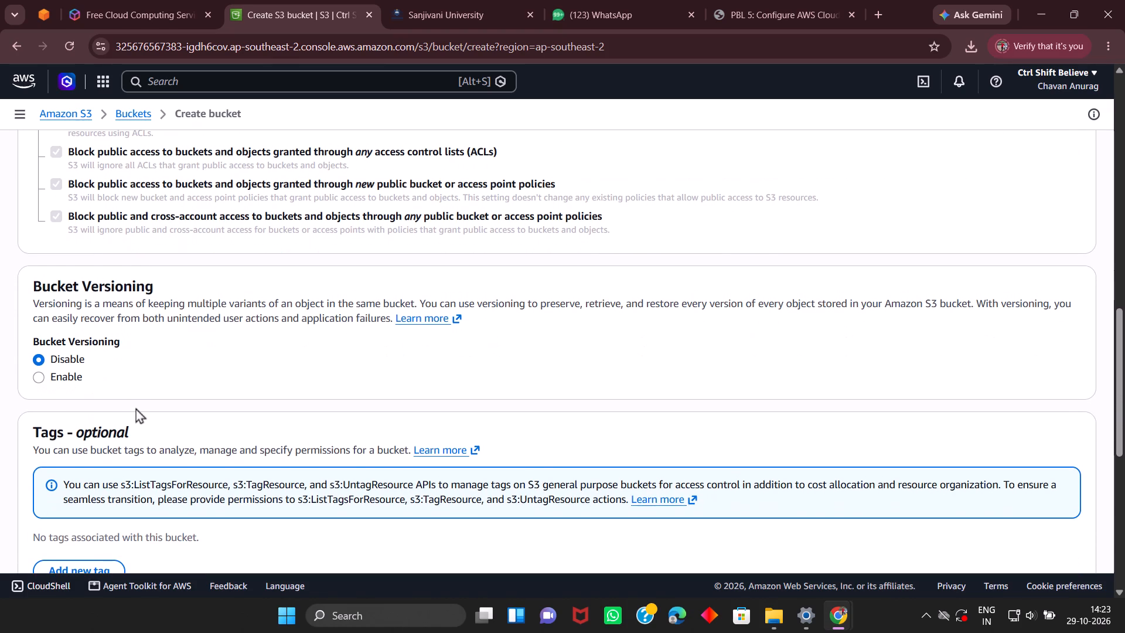
pyautogui.scroll(-1, 136, 407)
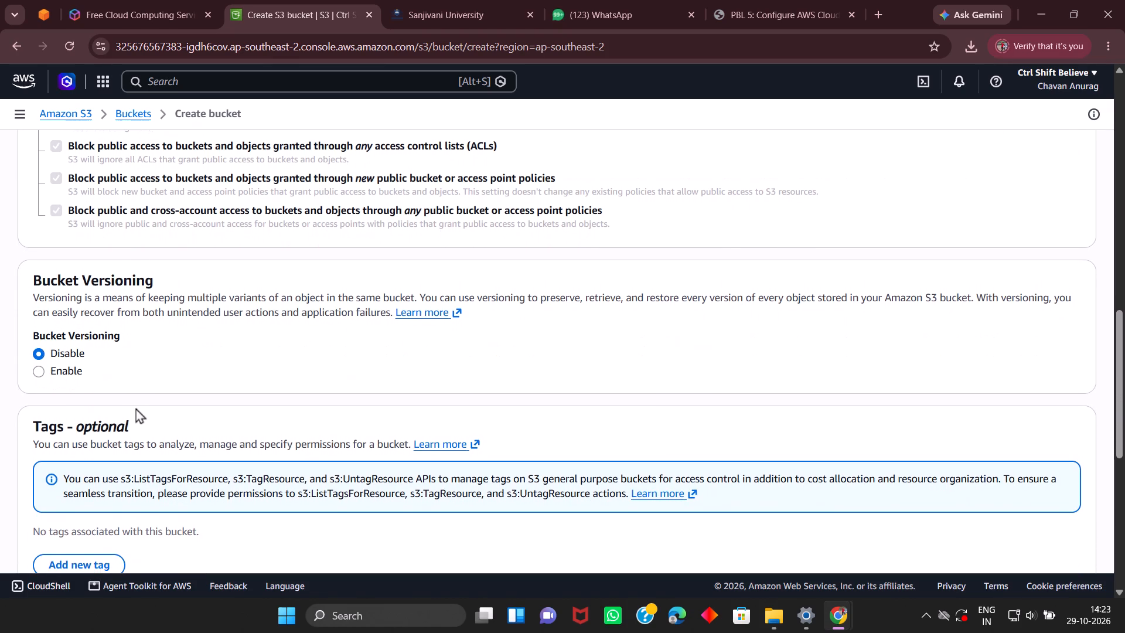
pyautogui.scroll(-2, 136, 407)
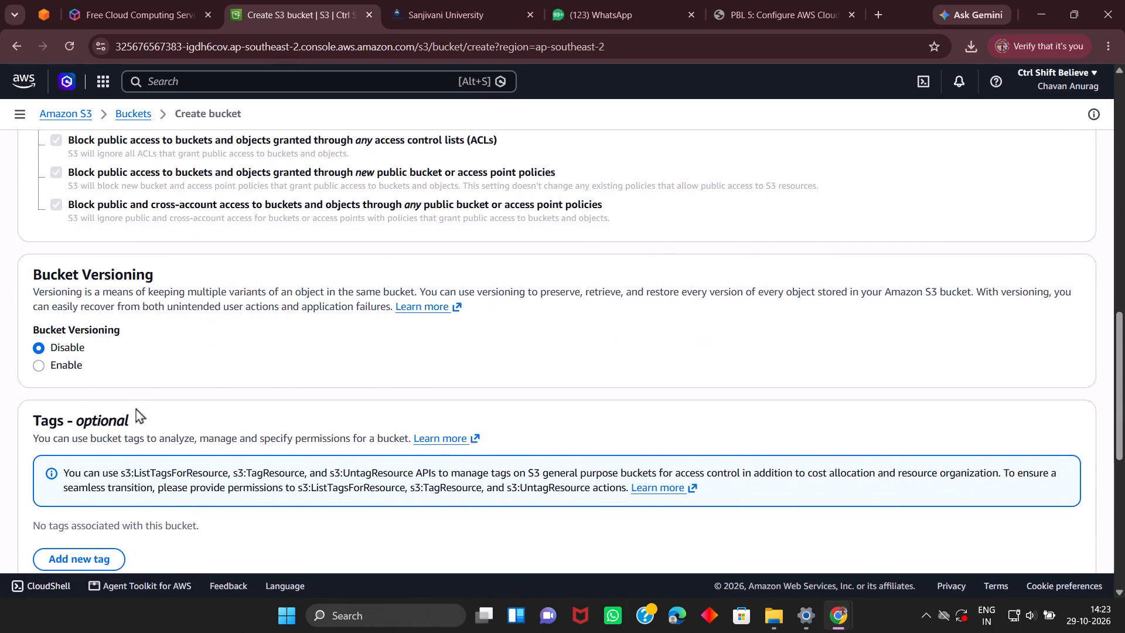
pyautogui.scroll(-1, 136, 407)
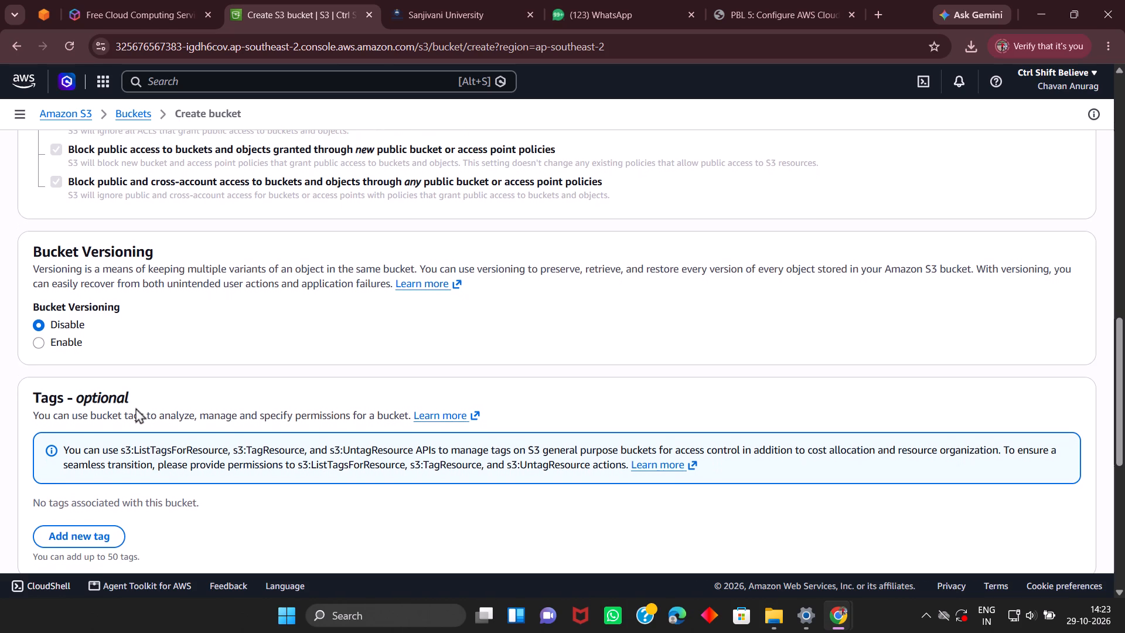
# Submit the completed form to create the S3 bucket anurag-cloudtrial-audit-2026 with its current settings.
pyautogui.scroll(-7, 136, 407)
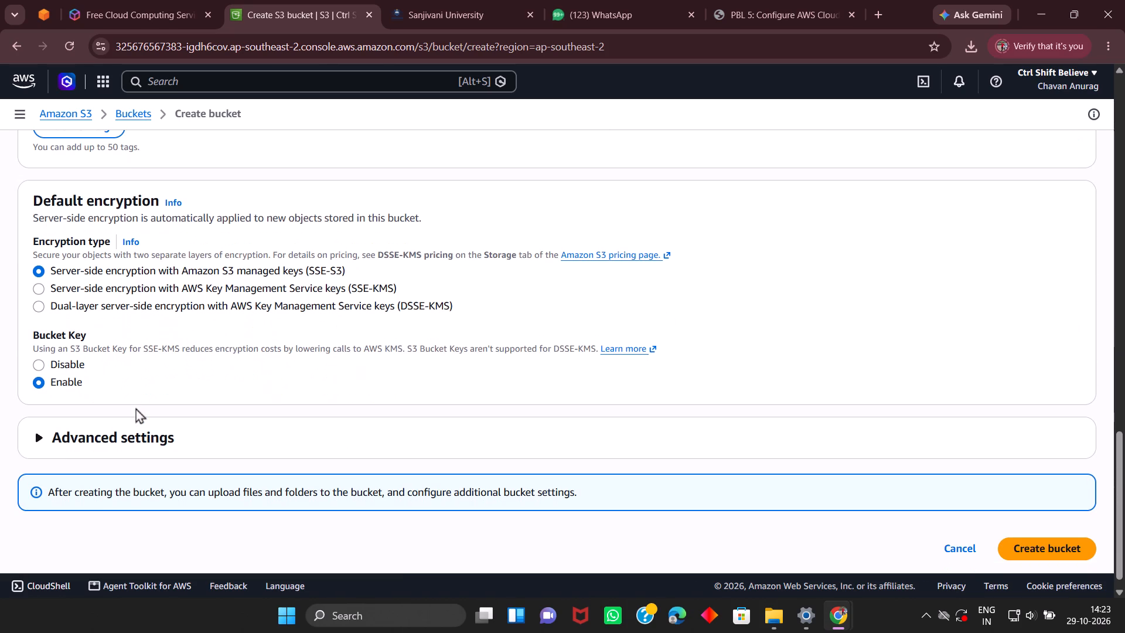
pyautogui.scroll(-1, 136, 407)
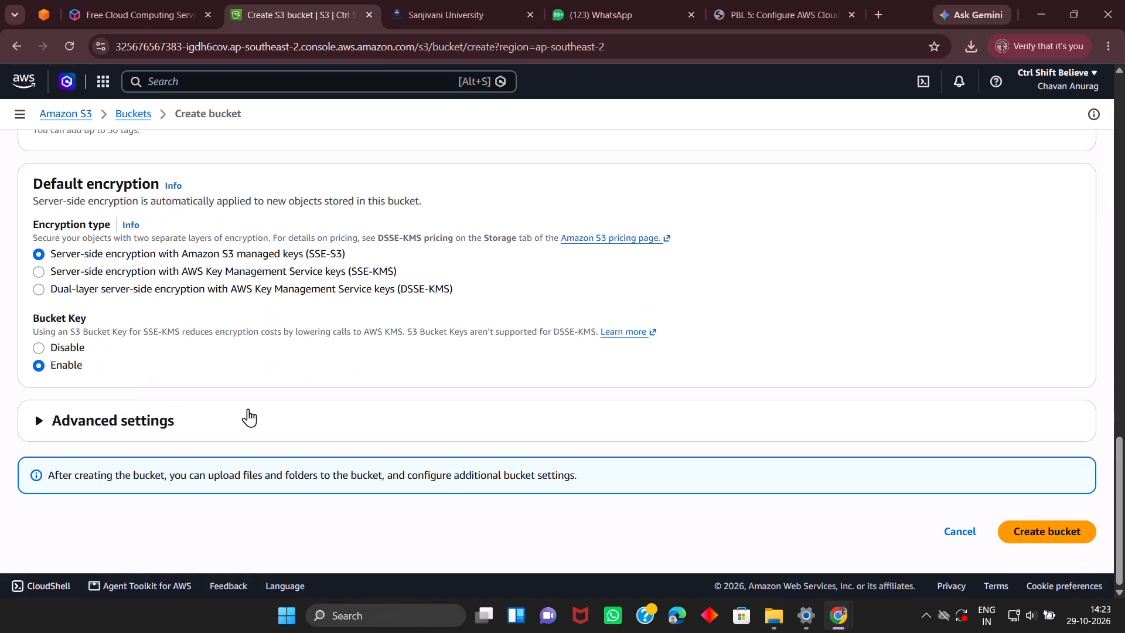
pyautogui.click(1063, 534)
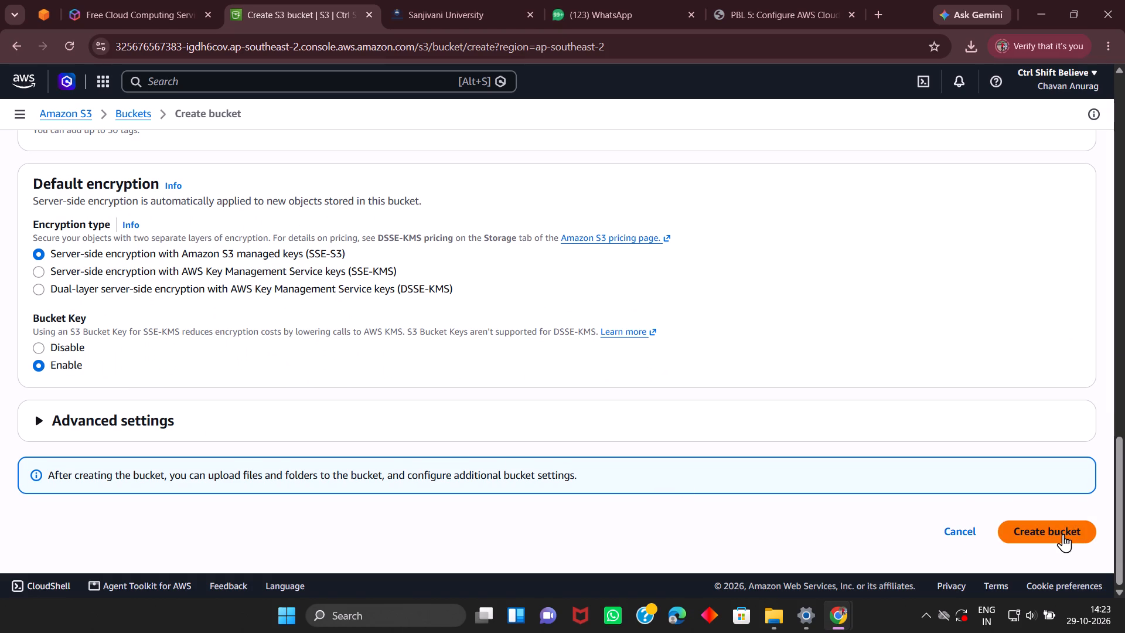
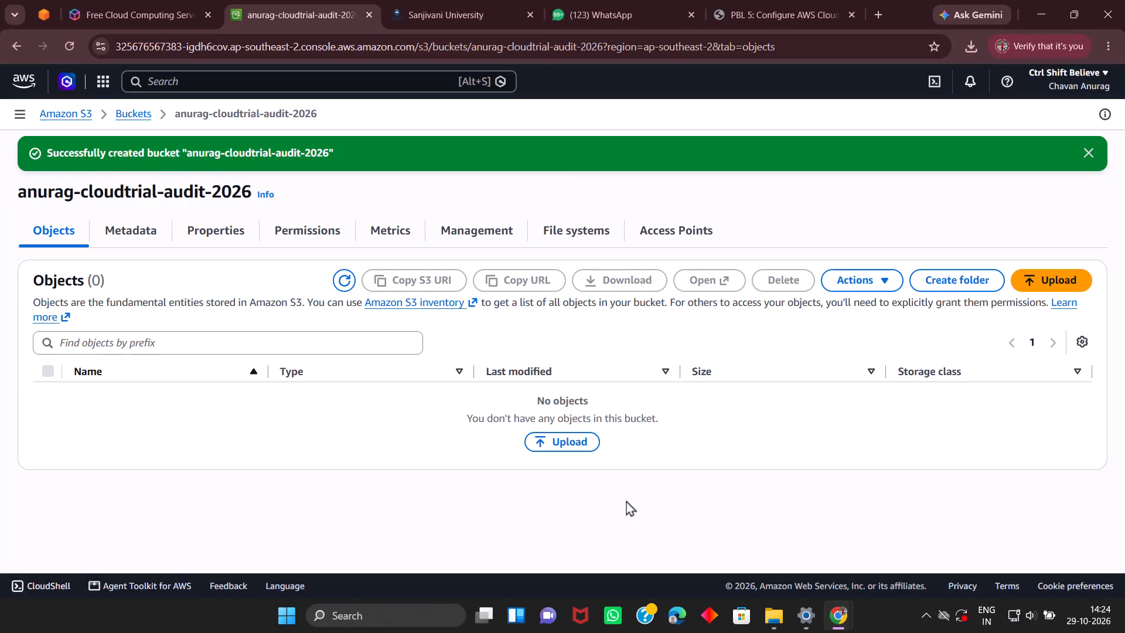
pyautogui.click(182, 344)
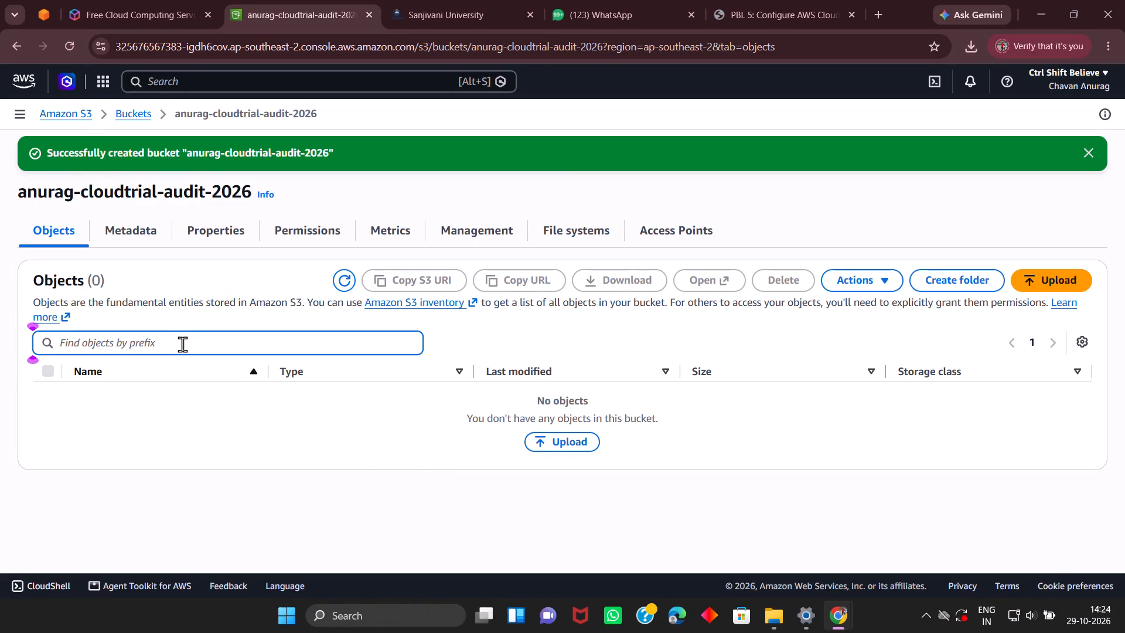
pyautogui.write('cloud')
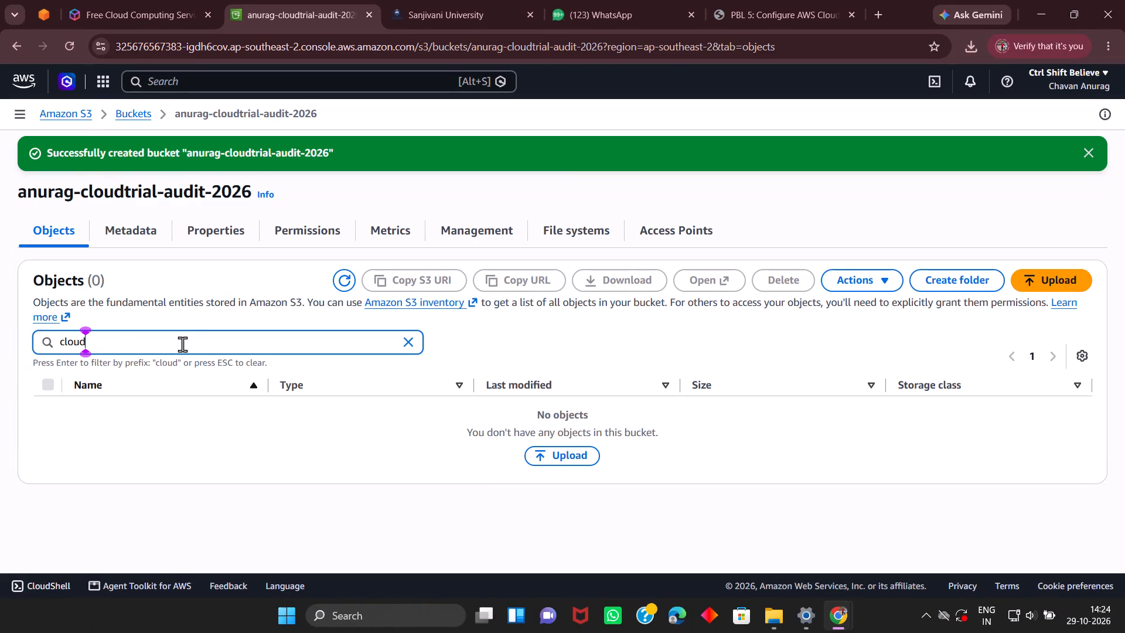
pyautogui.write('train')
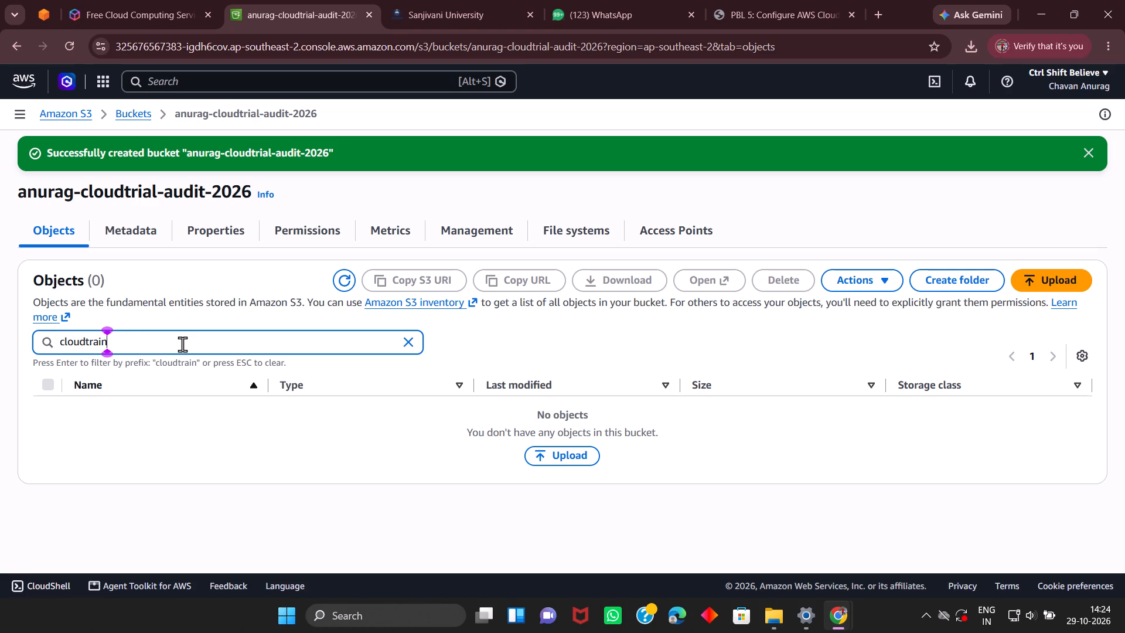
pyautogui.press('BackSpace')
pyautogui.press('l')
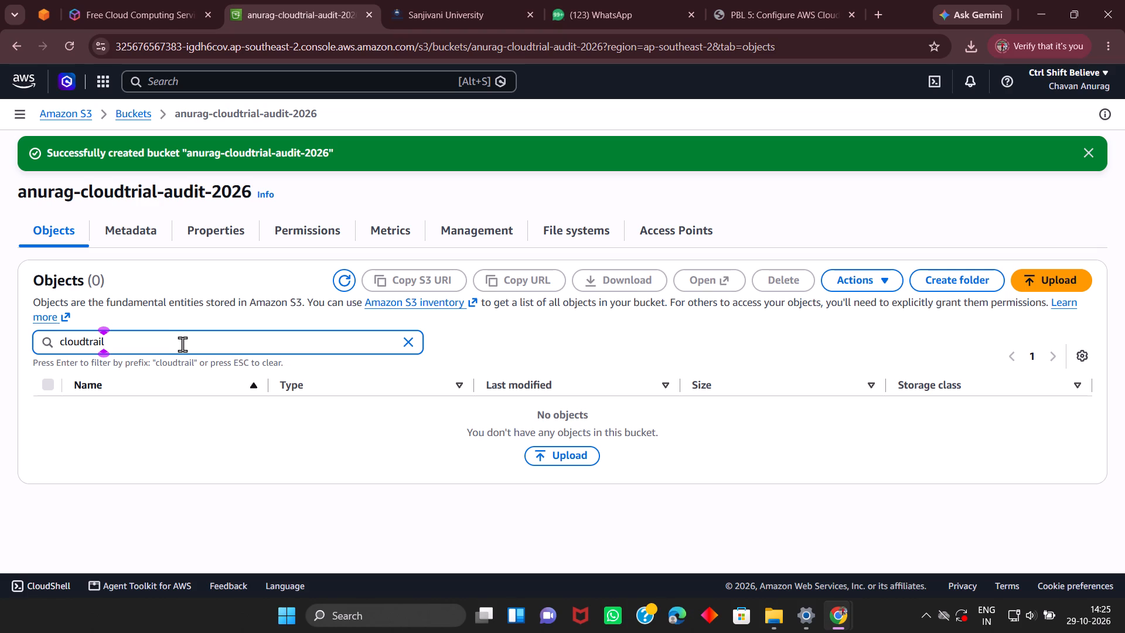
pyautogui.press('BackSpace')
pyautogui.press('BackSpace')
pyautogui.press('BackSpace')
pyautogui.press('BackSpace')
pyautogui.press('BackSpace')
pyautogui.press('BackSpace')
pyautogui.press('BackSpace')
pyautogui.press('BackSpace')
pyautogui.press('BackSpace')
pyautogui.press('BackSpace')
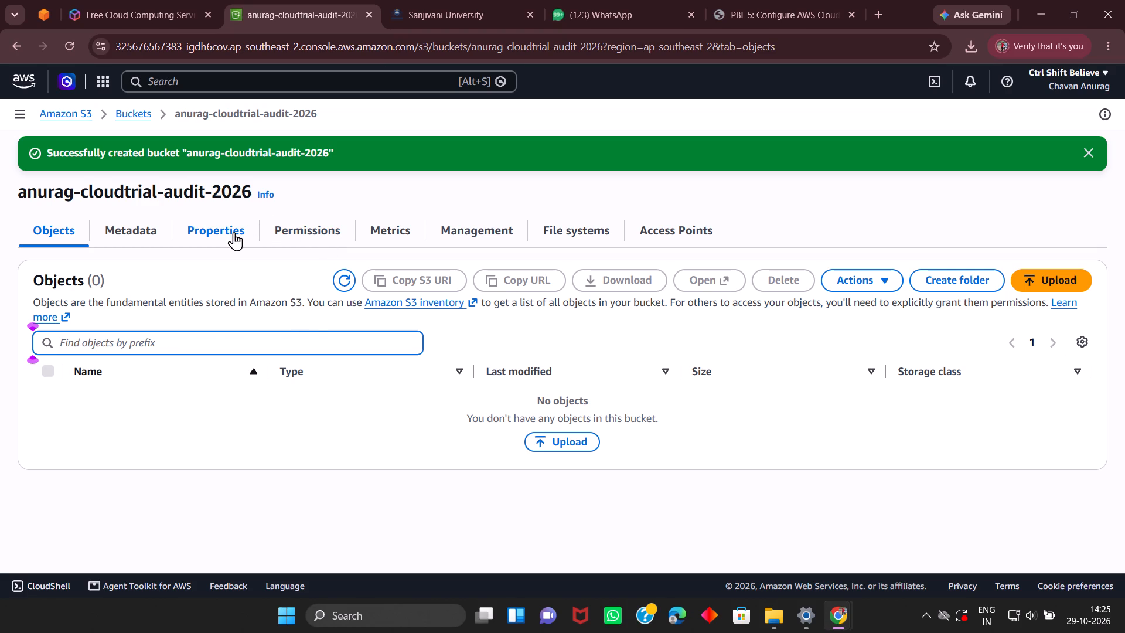
# Search the AWS services for cloudtrail and open the CloudTrail service.
pyautogui.click(190, 74)
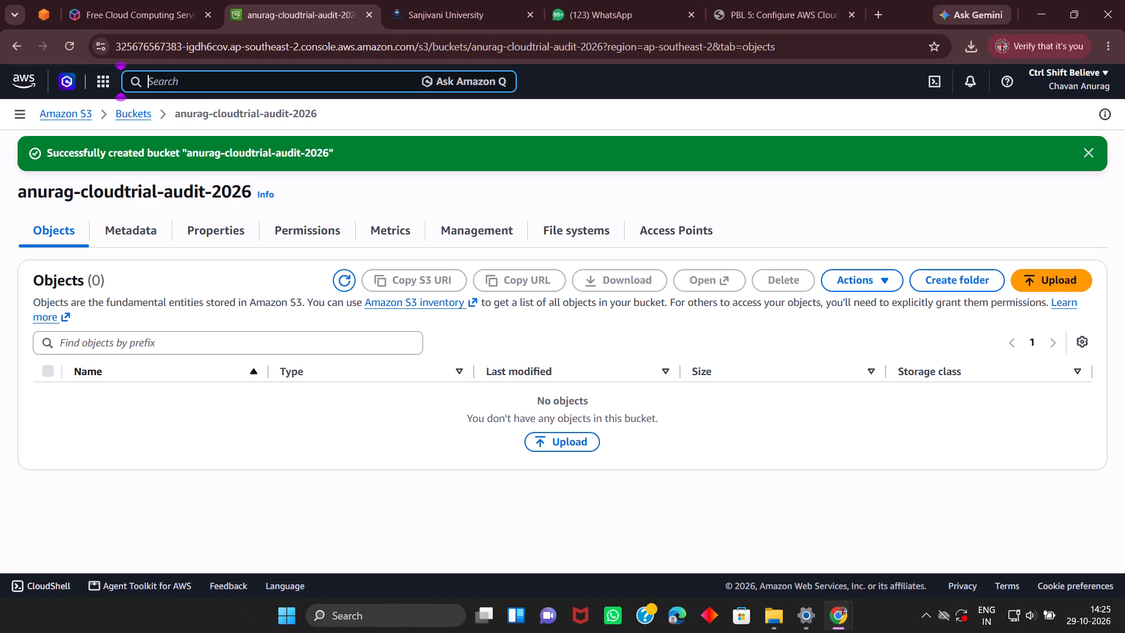
pyautogui.press('c')
pyautogui.press('l')
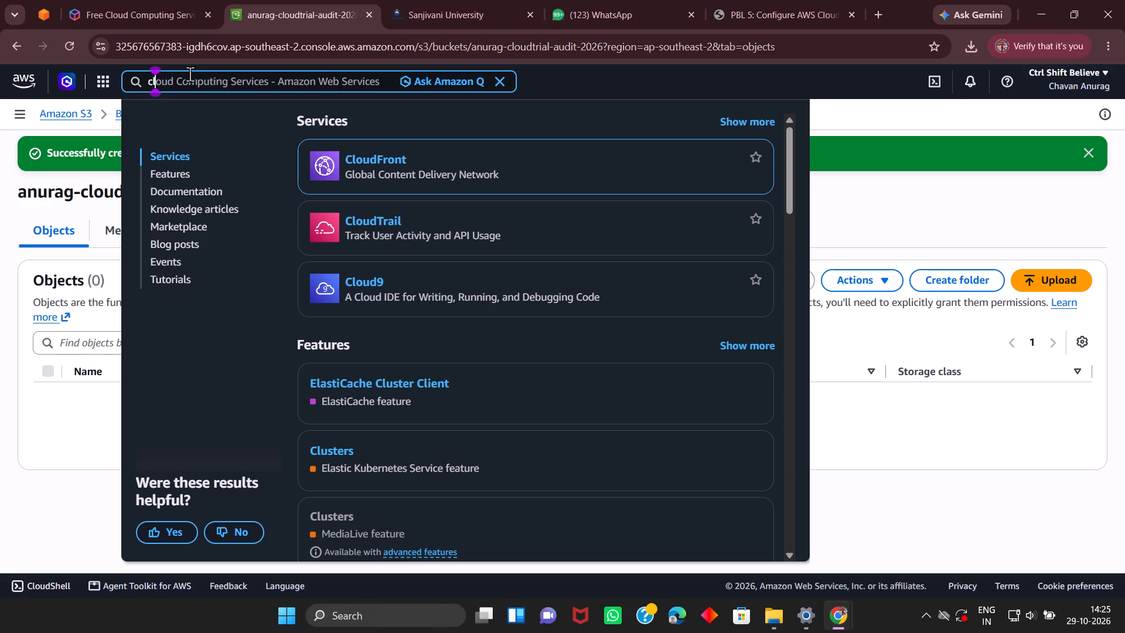
pyautogui.write('oud')
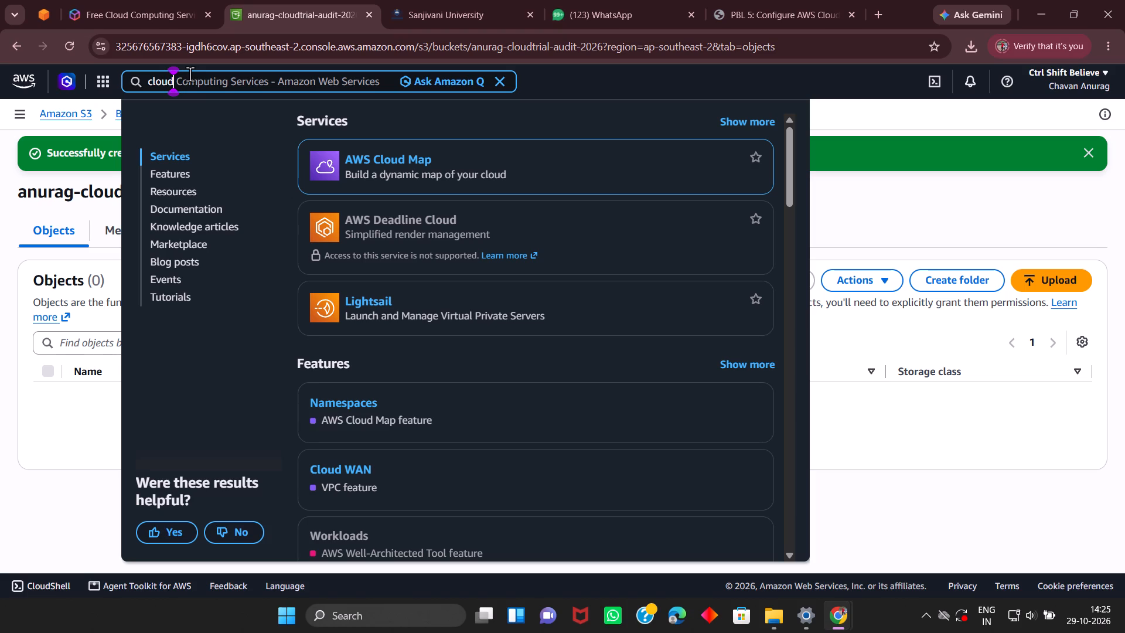
pyautogui.write('tr')
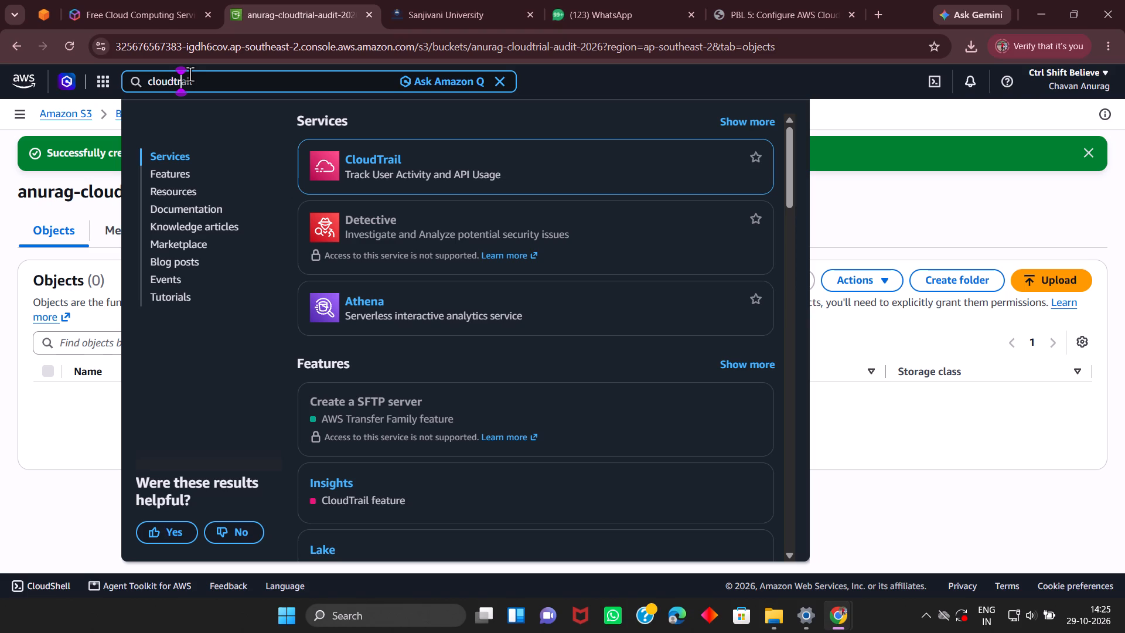
pyautogui.press('a')
pyautogui.write('il')
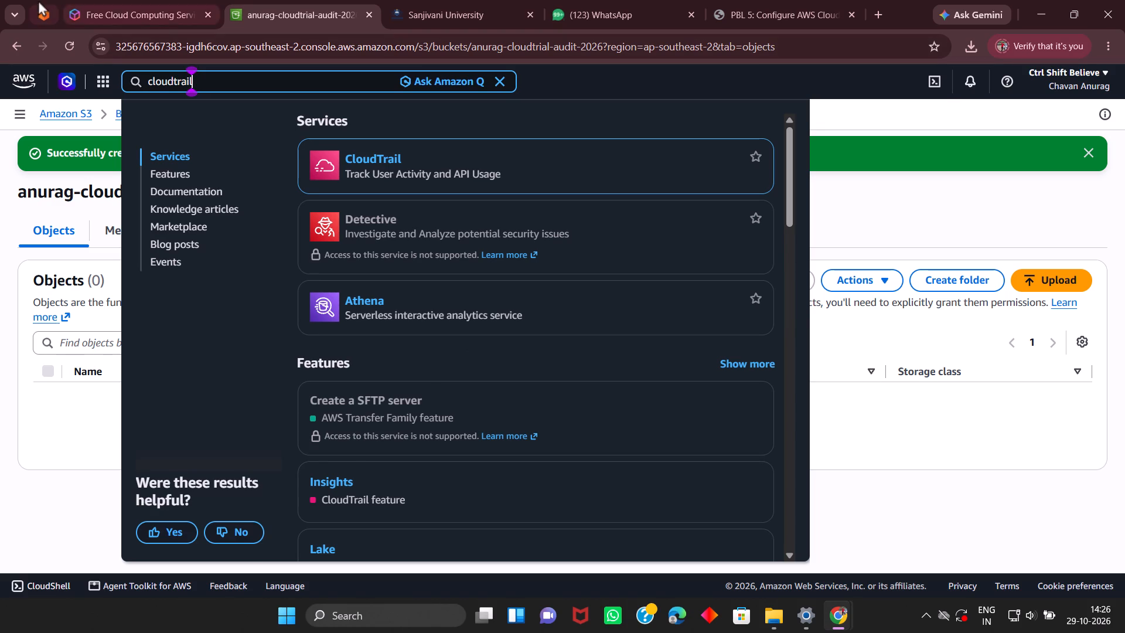
pyautogui.click(368, 159)
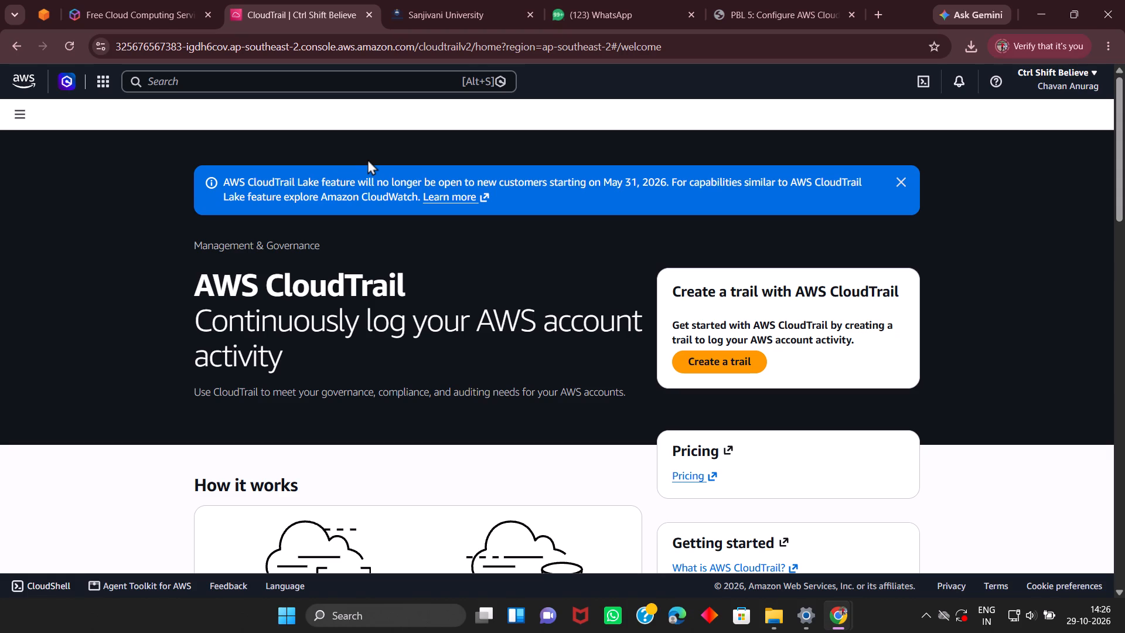
# Go to the CloudTrail dashboard and start creating a new trail.
pyautogui.scroll(-4, 368, 159)
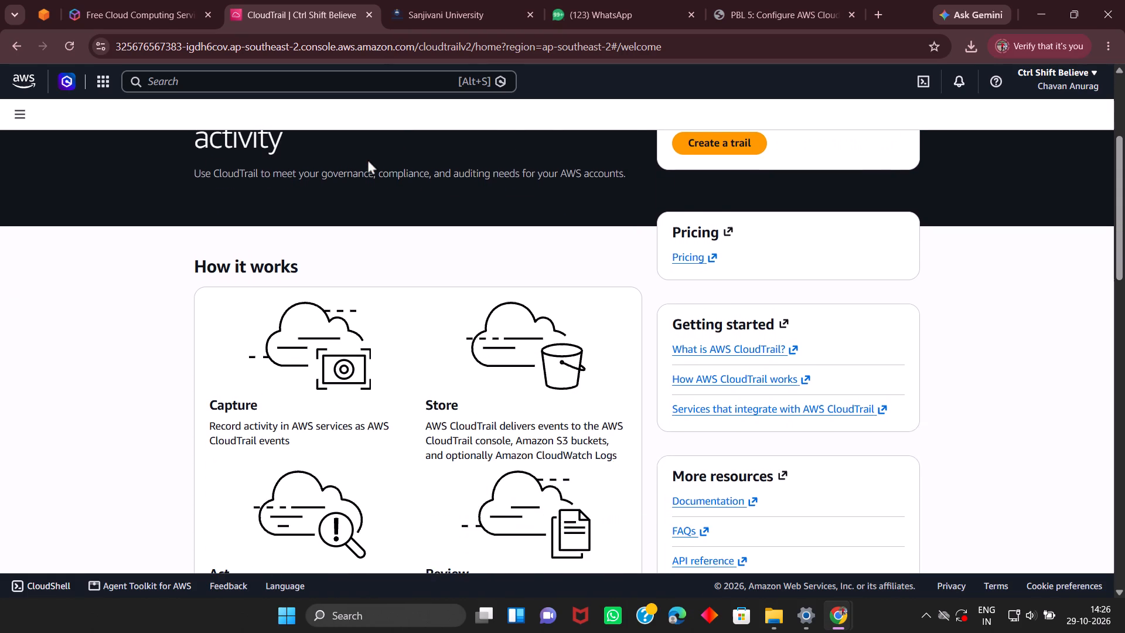
pyautogui.scroll(2, 368, 159)
pyautogui.hscroll(2, 368, 159)
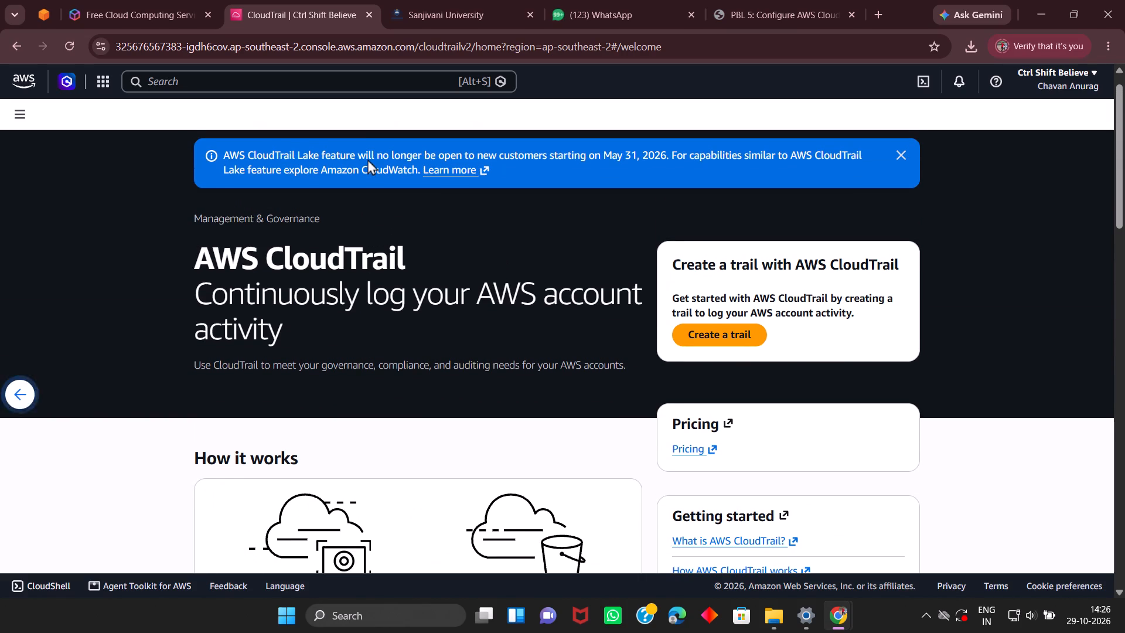
pyautogui.hscroll(17, 368, 159)
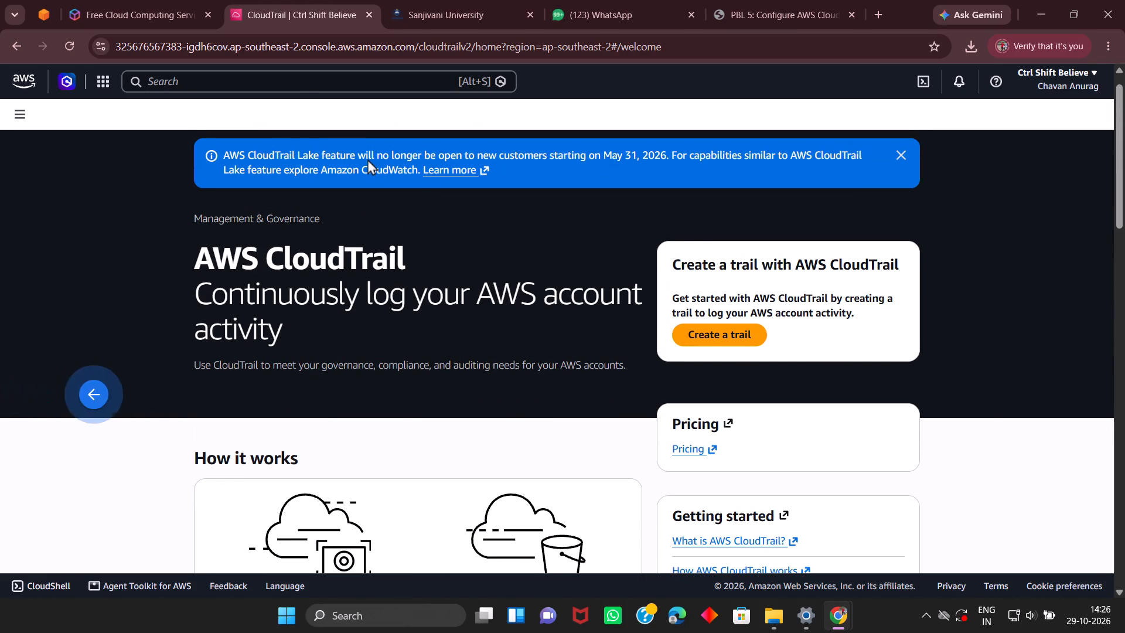
pyautogui.hscroll(8, 368, 159)
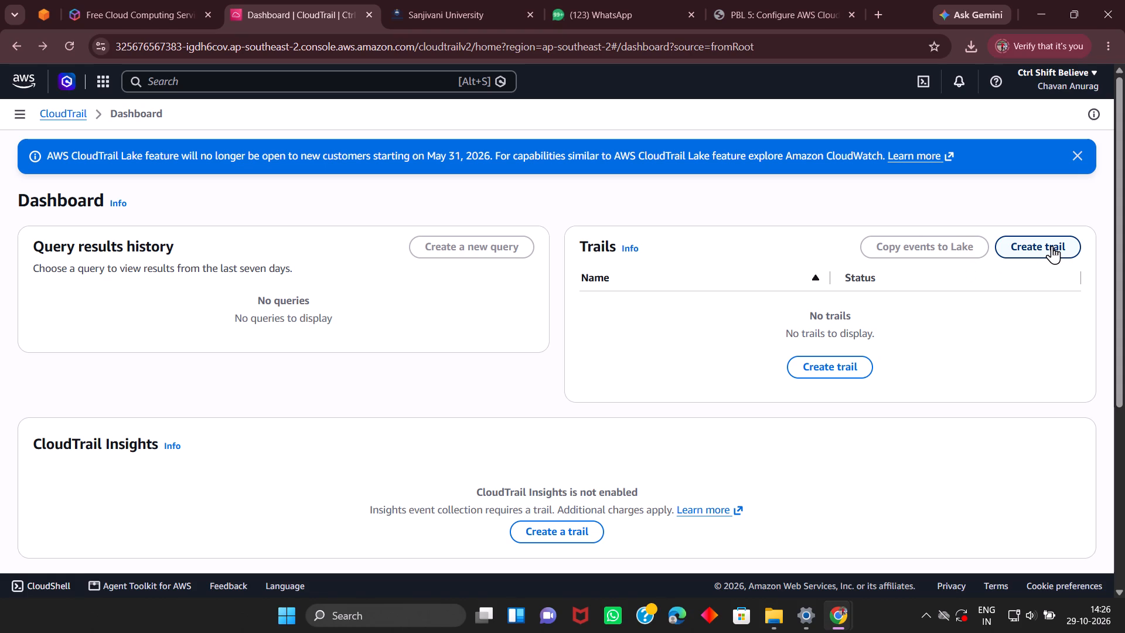
pyautogui.click(1052, 246)
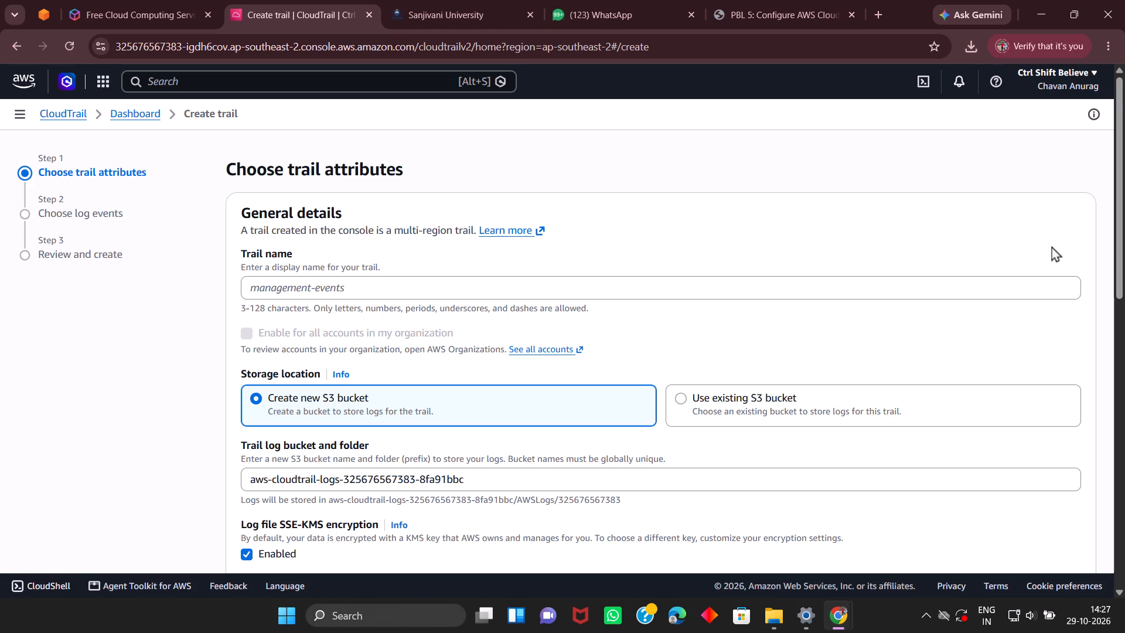
# Switch to the Sanjivani University course page, reload it, and check its pending submissions and test list.
pyautogui.click(403, 1)
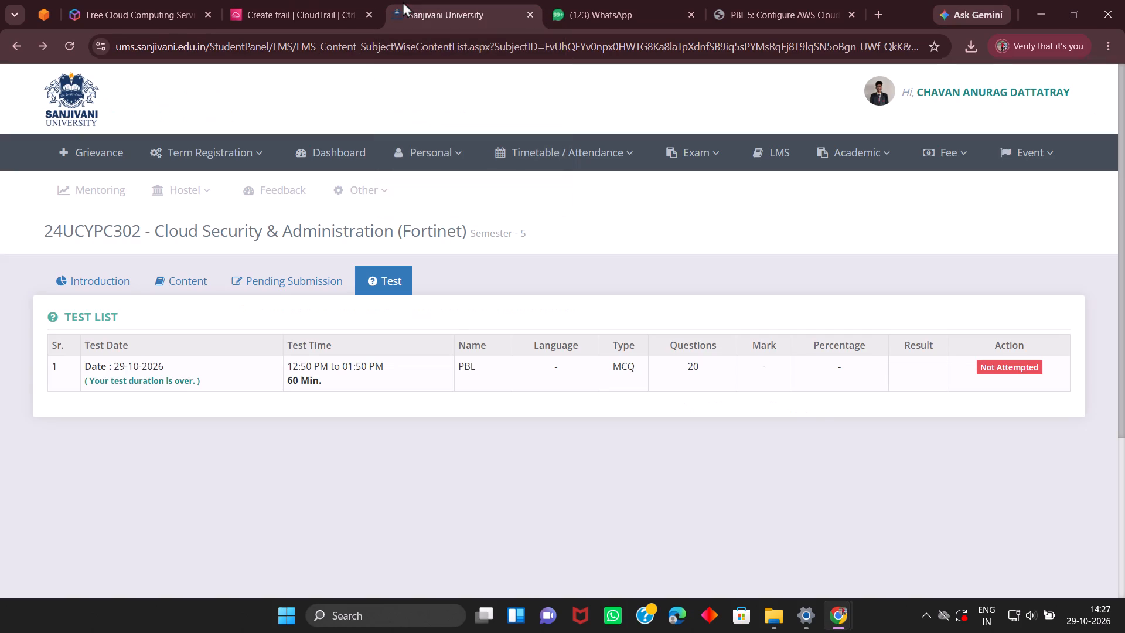
pyautogui.scroll(8, 519, 577)
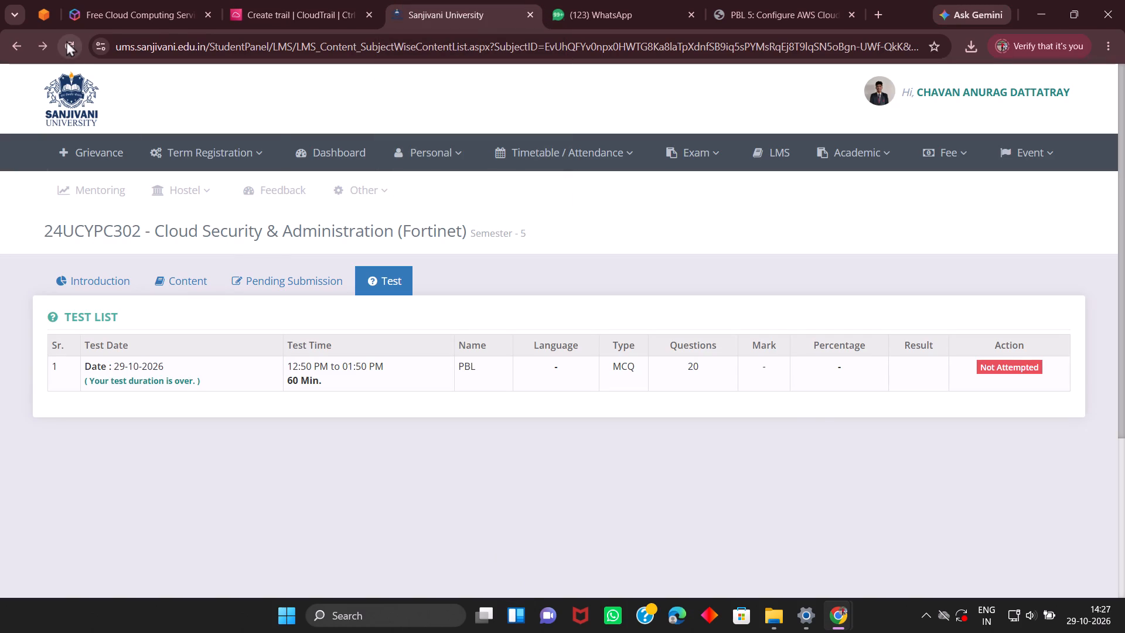
pyautogui.click(67, 40)
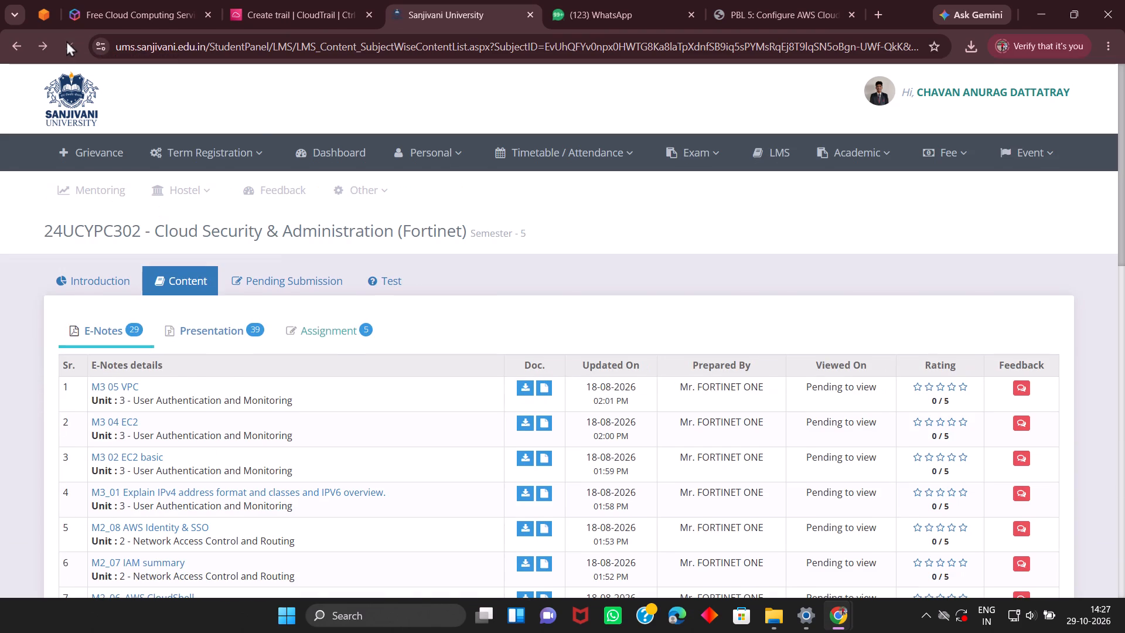
pyautogui.click(317, 274)
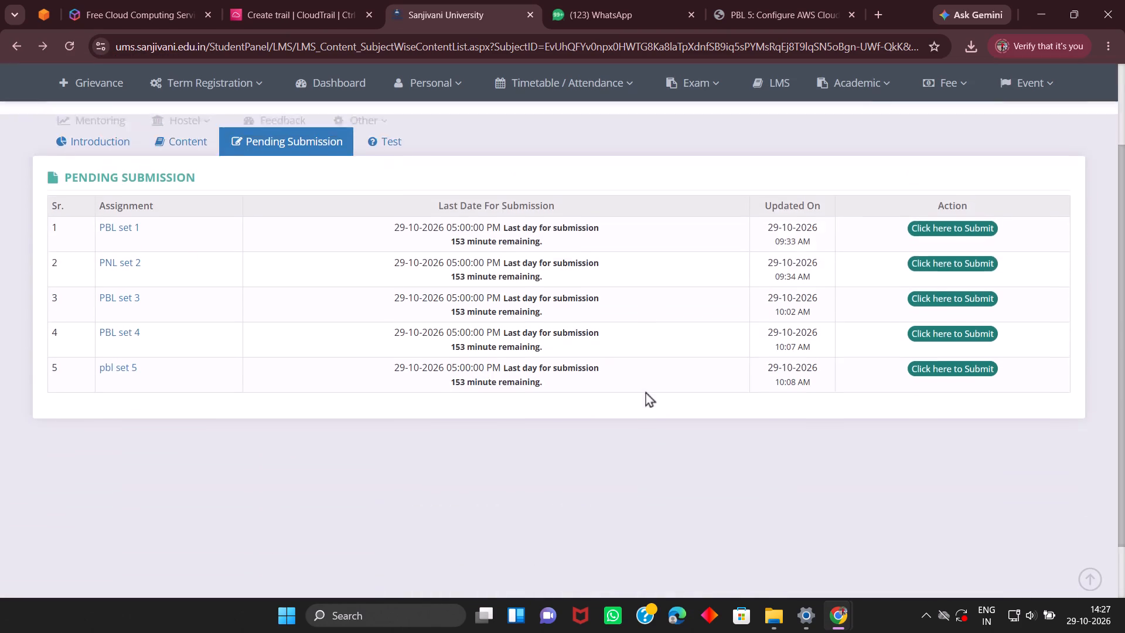
pyautogui.click(394, 287)
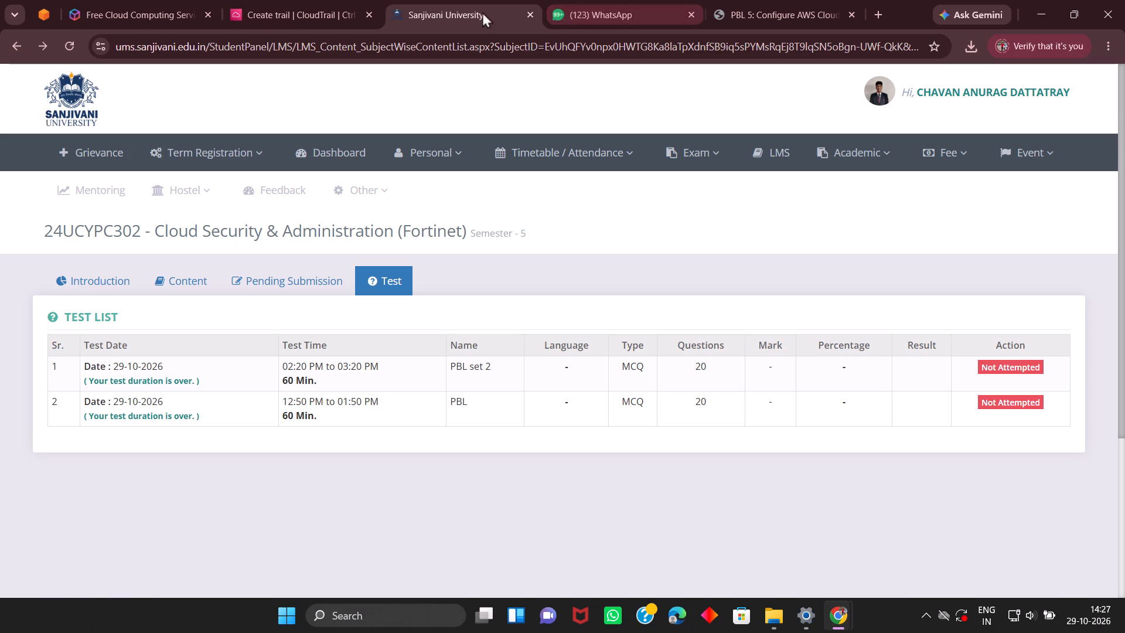
# Return to the trail creation form and review its trail attributes, from general details through encryption, CloudWatch Logs and Tags.
pyautogui.click(299, 0)
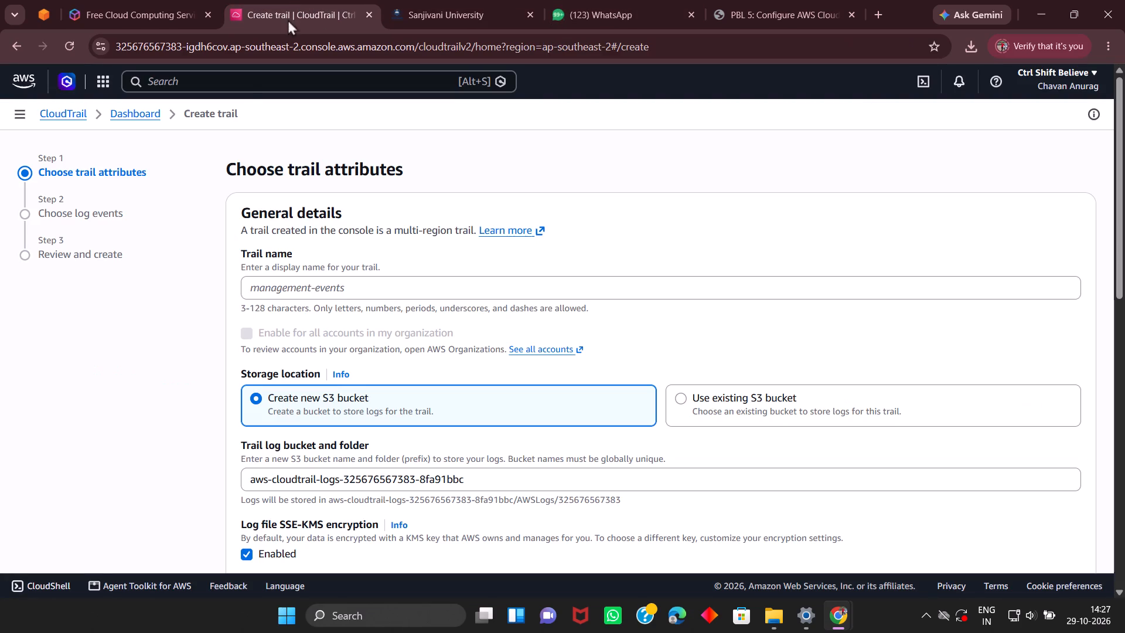
pyautogui.scroll(2, 353, 254)
pyautogui.scroll(-5, 351, 314)
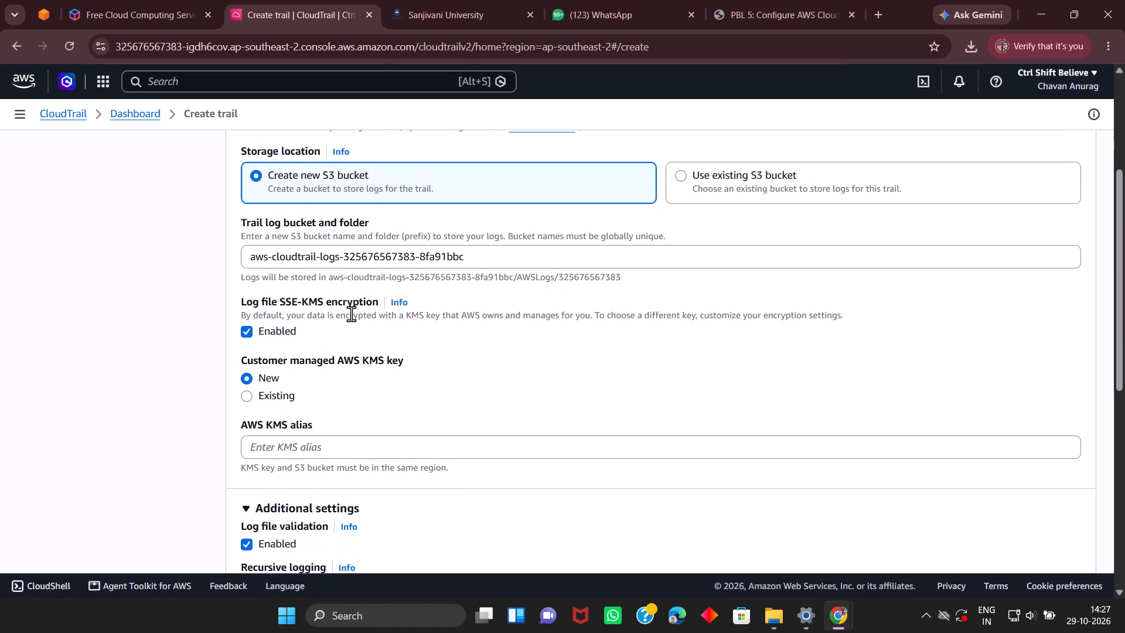
pyautogui.scroll(-10, 351, 314)
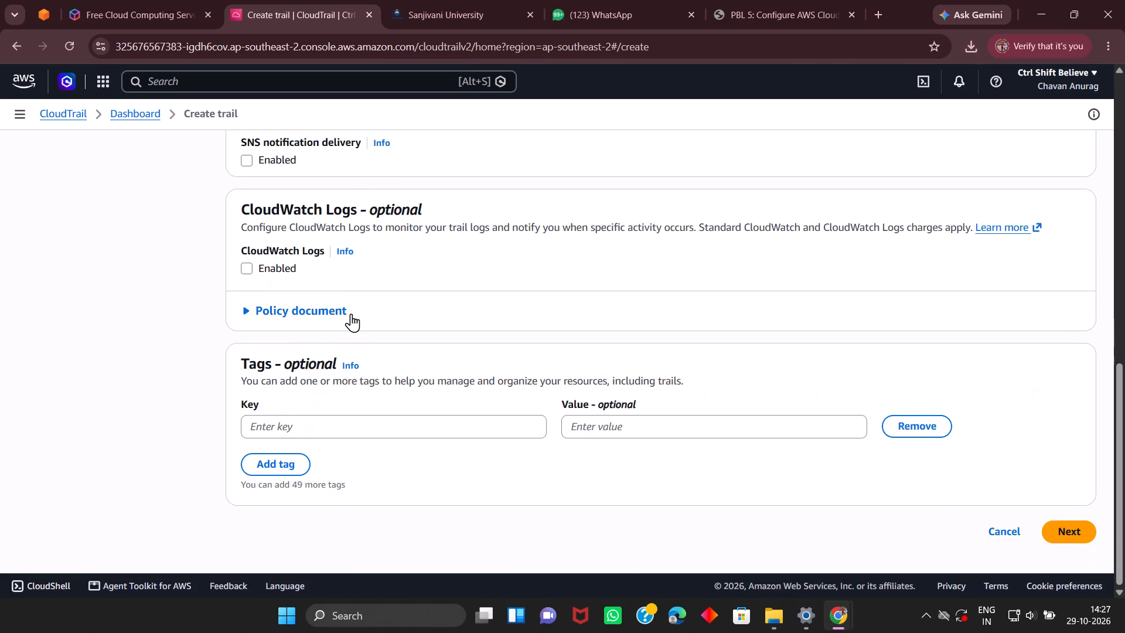
pyautogui.scroll(-2, 351, 314)
pyautogui.scroll(9, 351, 314)
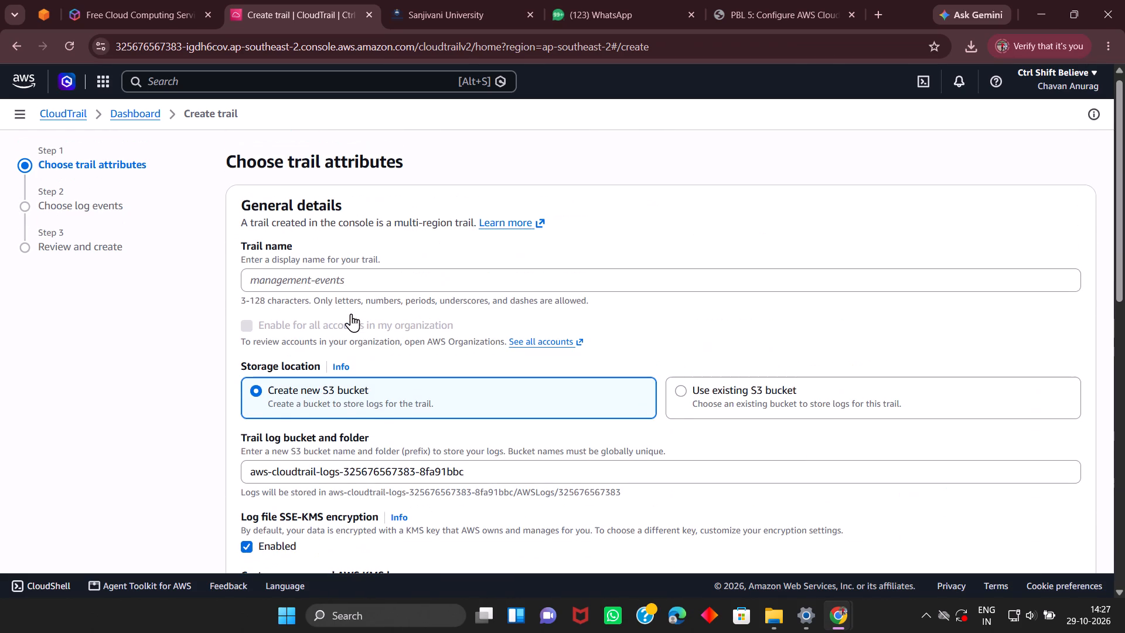
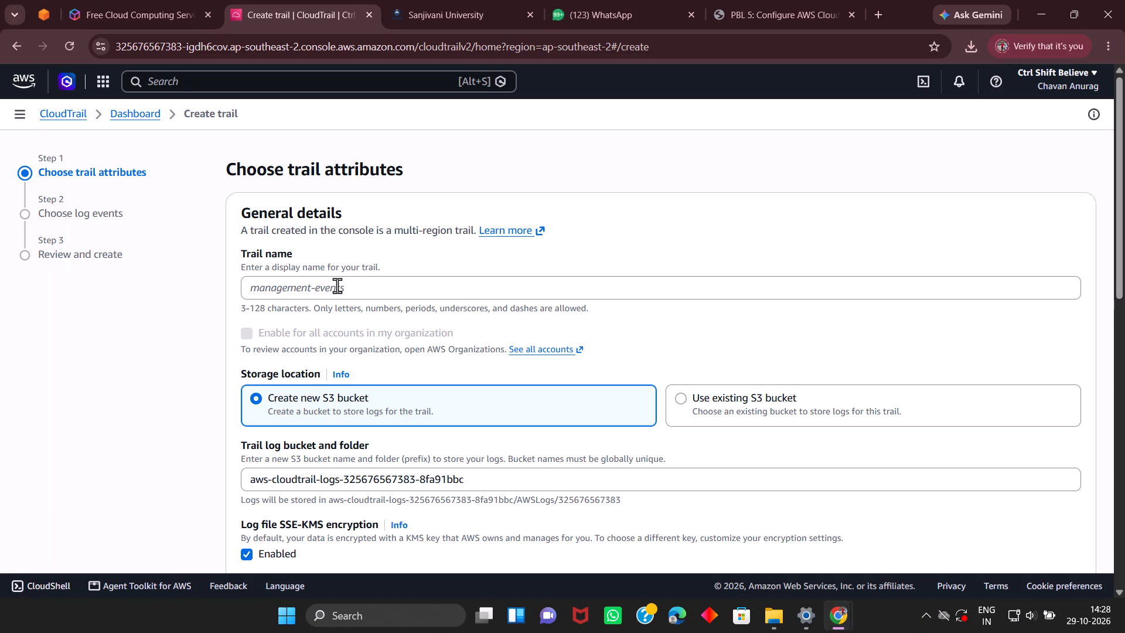
# Enter PBL5-Audit-Trail as the trail name in the general details of the new trail.
pyautogui.click(337, 285)
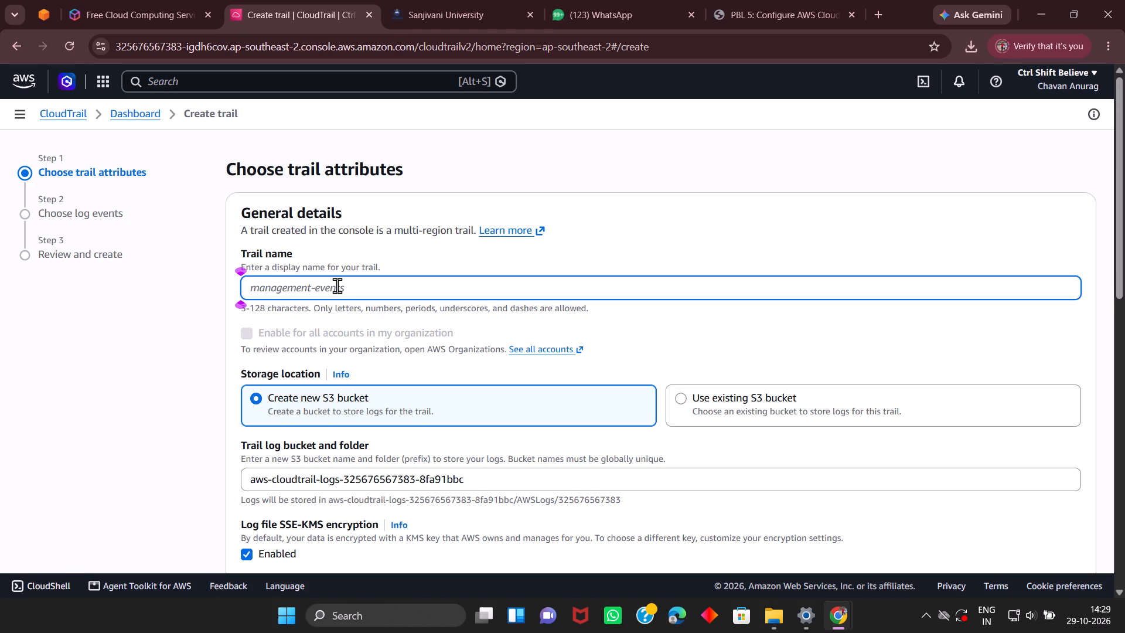
pyautogui.write('PBL')
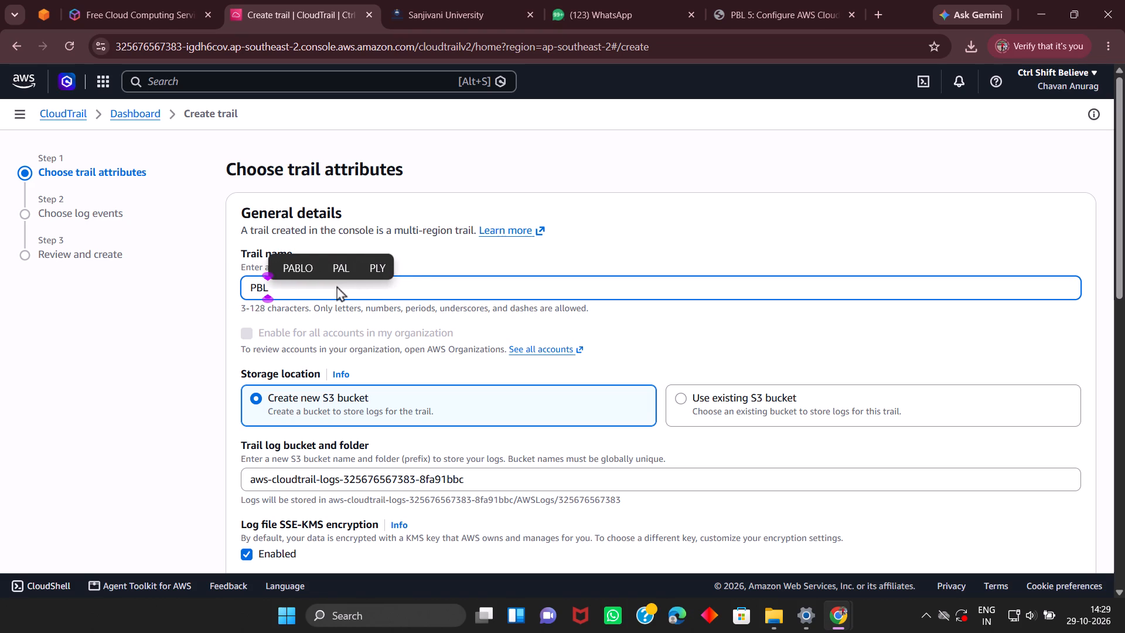
pyautogui.press('-')
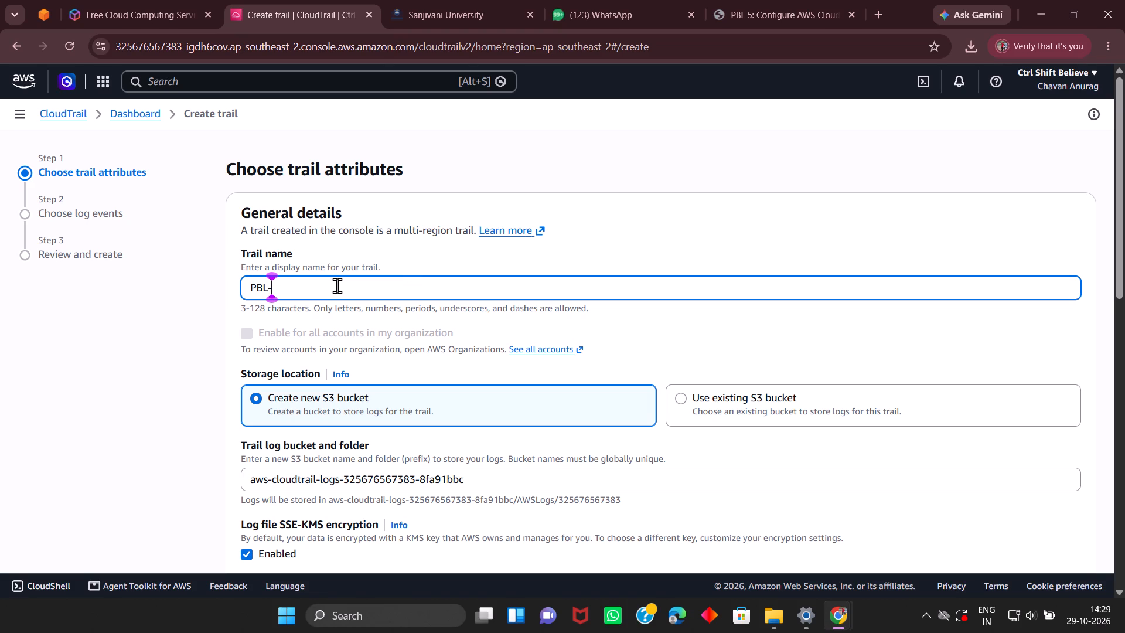
pyautogui.press('BackSpace')
pyautogui.press('5')
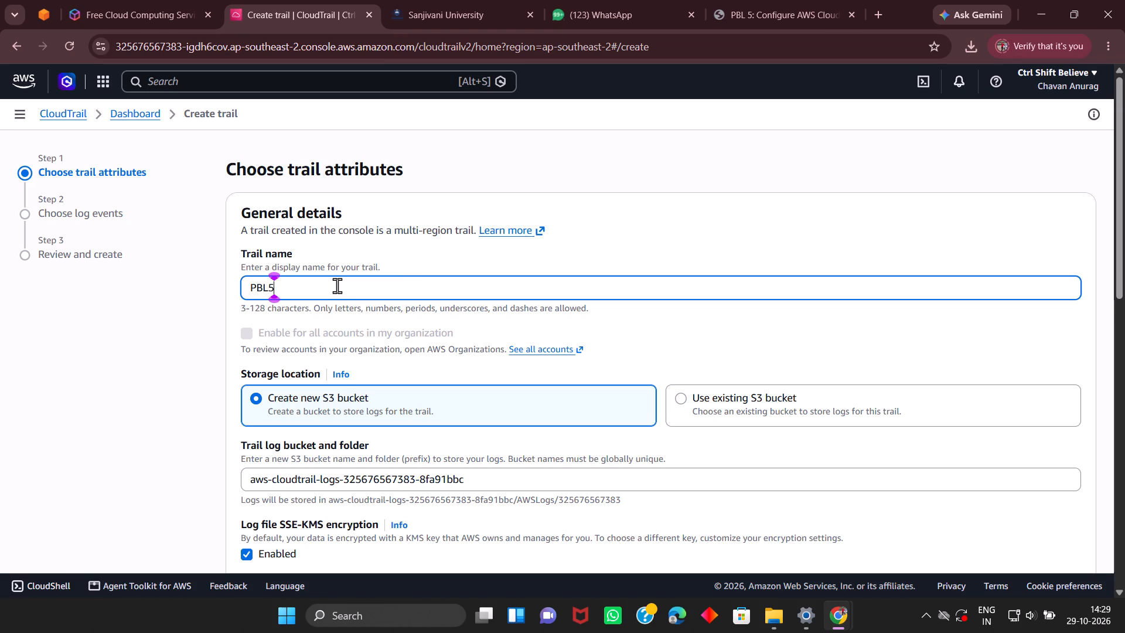
pyautogui.press('-')
pyautogui.write('udit')
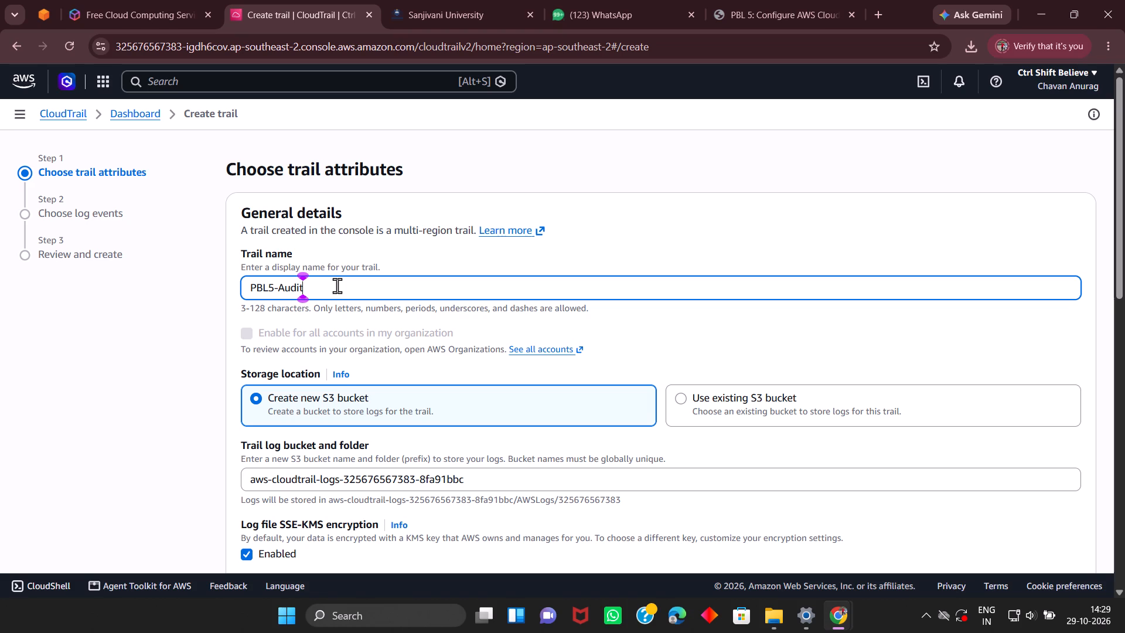
pyautogui.press('-')
pyautogui.press('t')
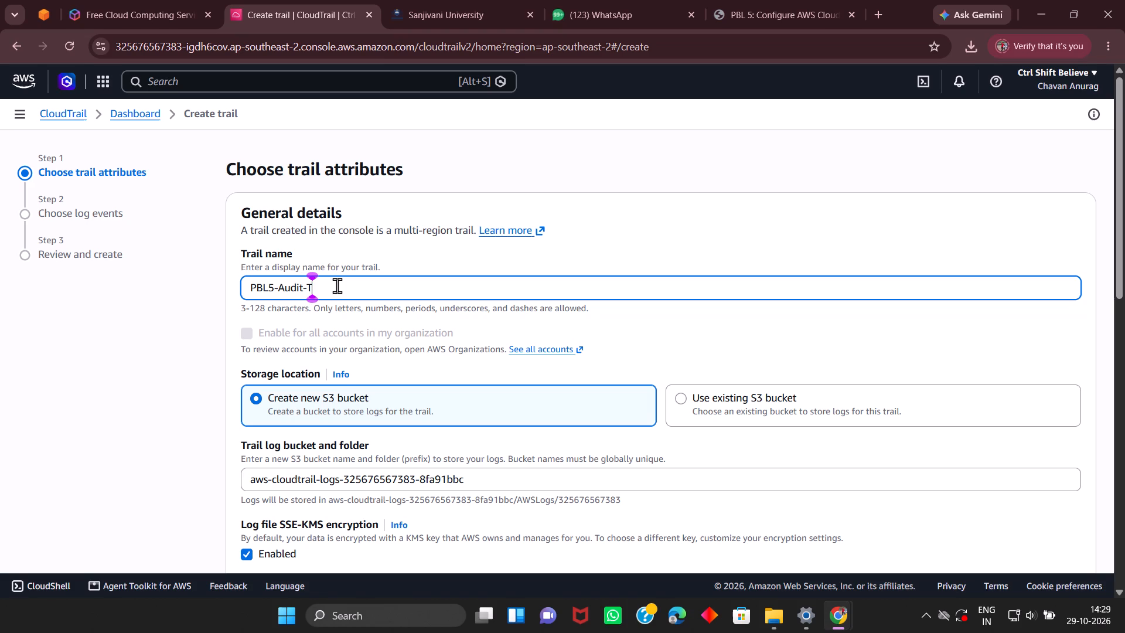
pyautogui.press('r')
pyautogui.press('i')
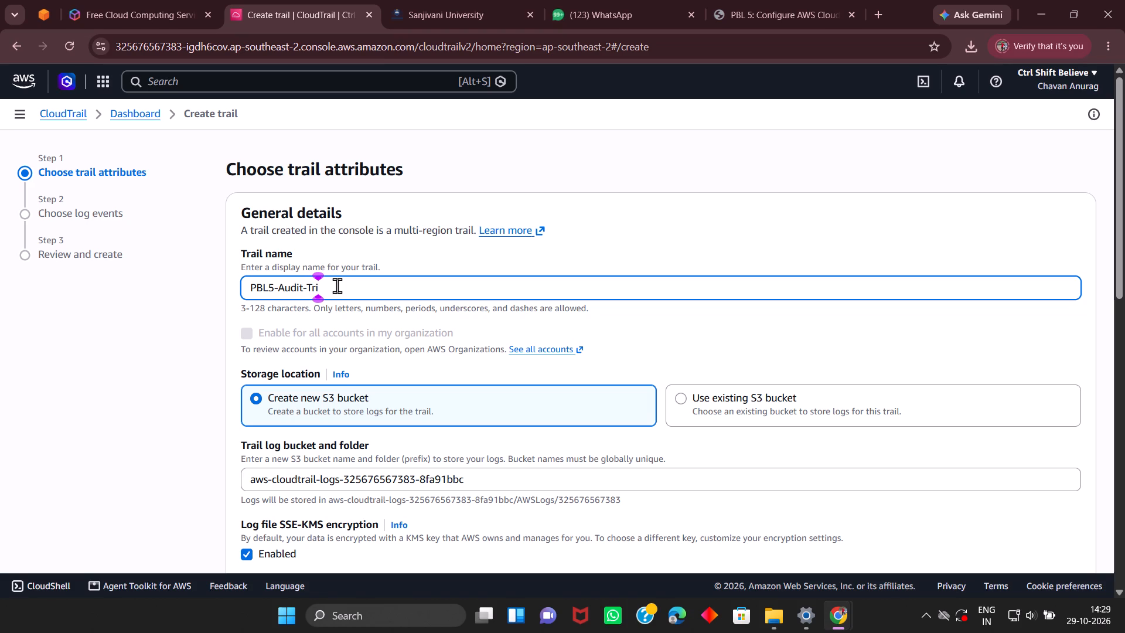
pyautogui.press('BackSpace')
pyautogui.press('a')
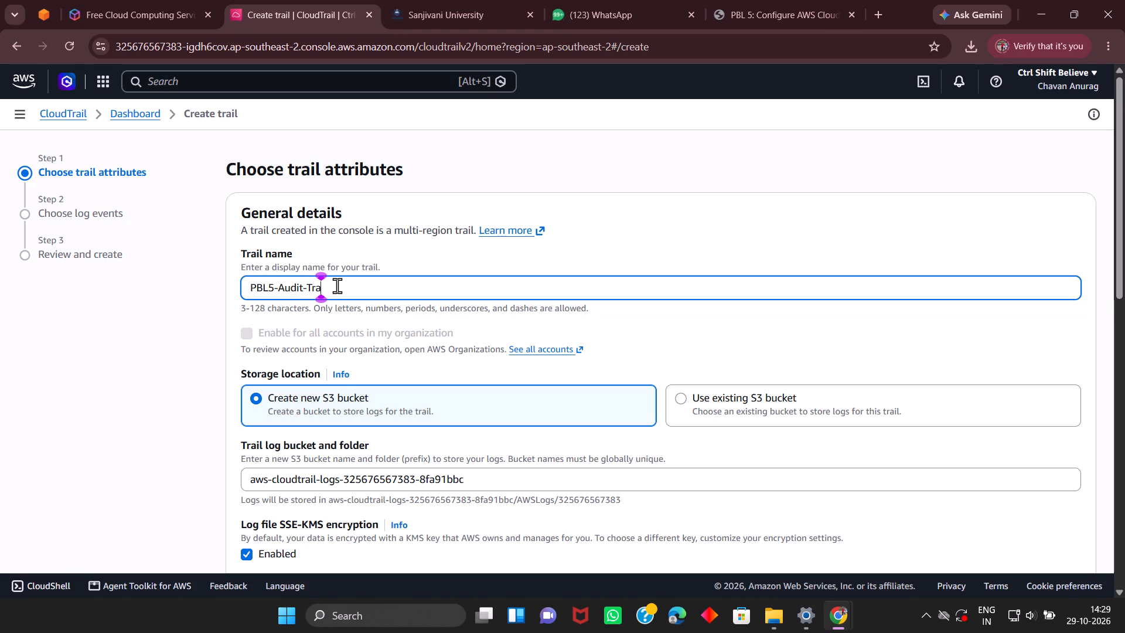
pyautogui.write('il')
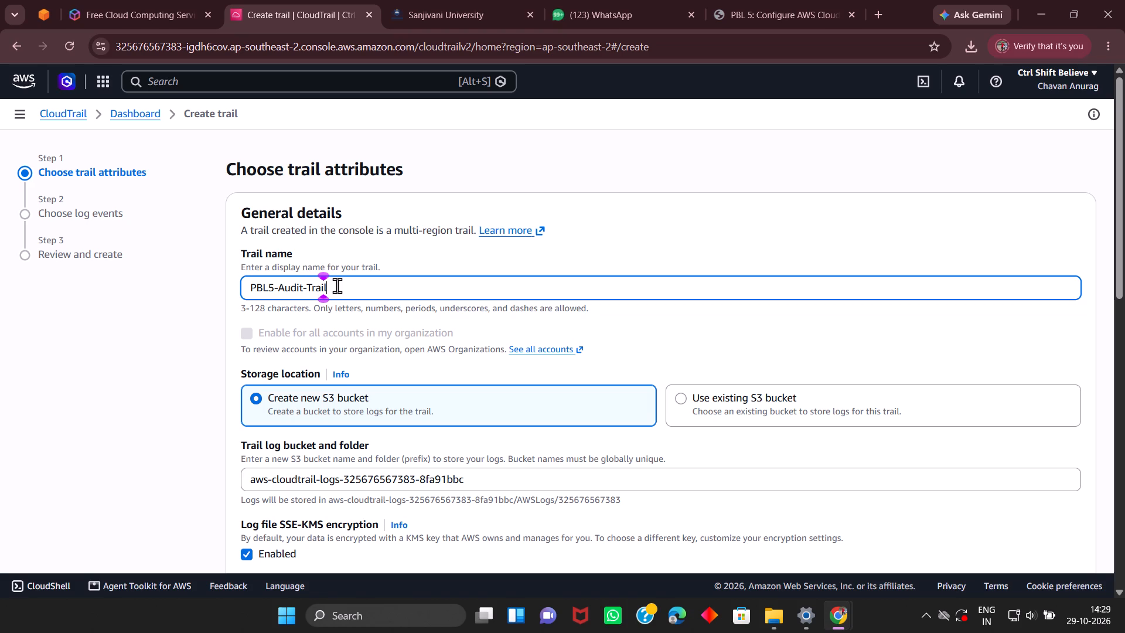
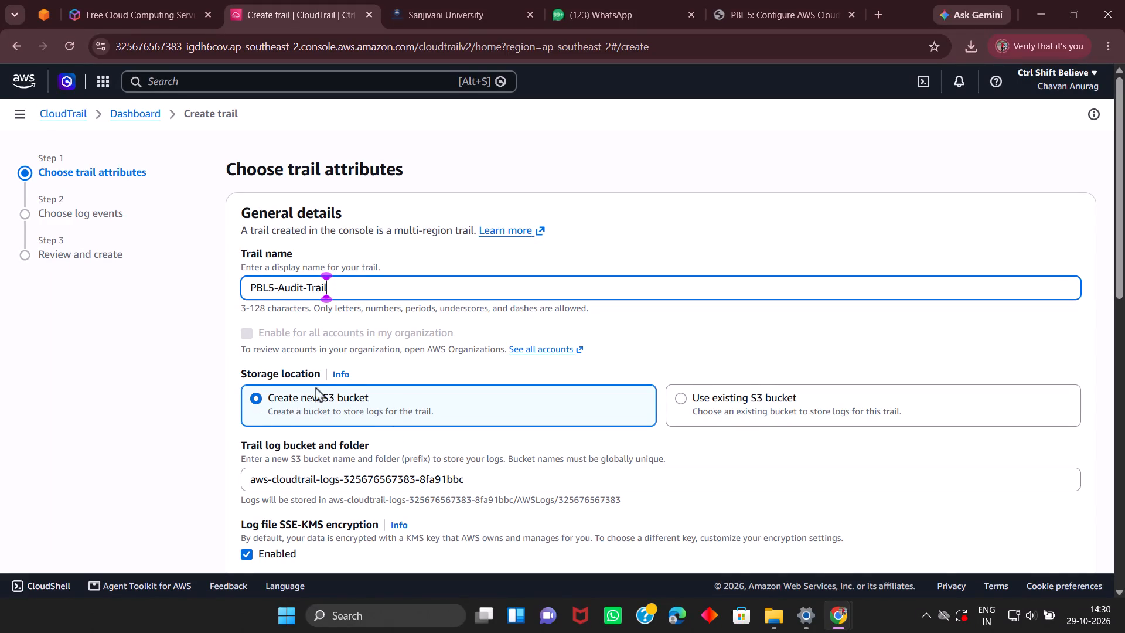
# Review the new trail's storage location, log bucket and folder, SSE-KMS encryption and KMS key settings.
pyautogui.scroll(-2, 387, 337)
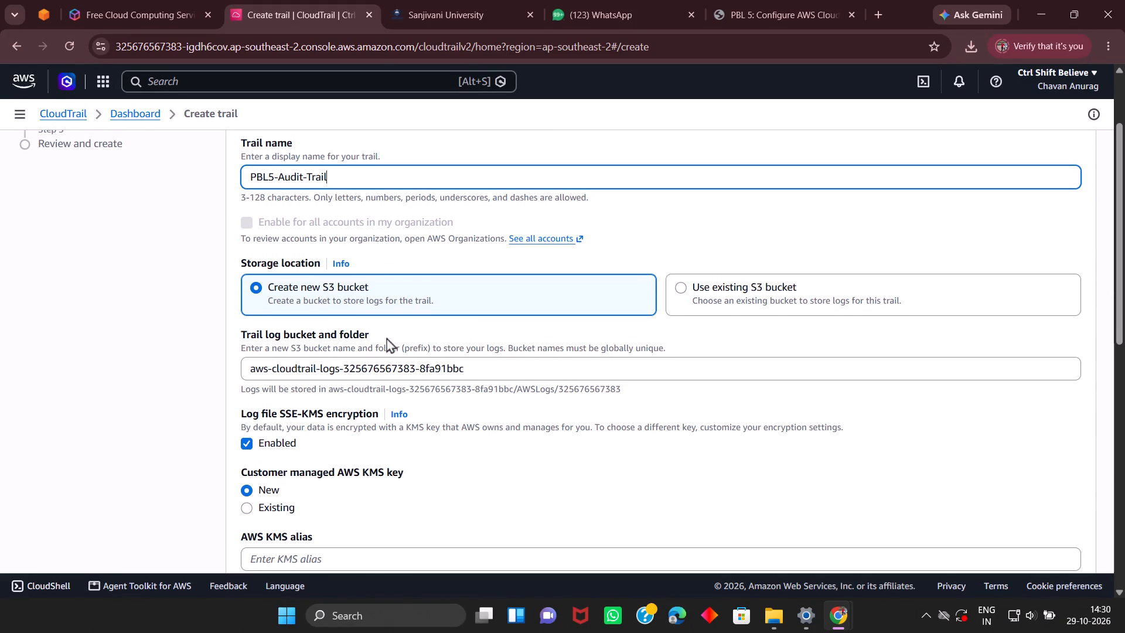
pyautogui.scroll(-3, 387, 337)
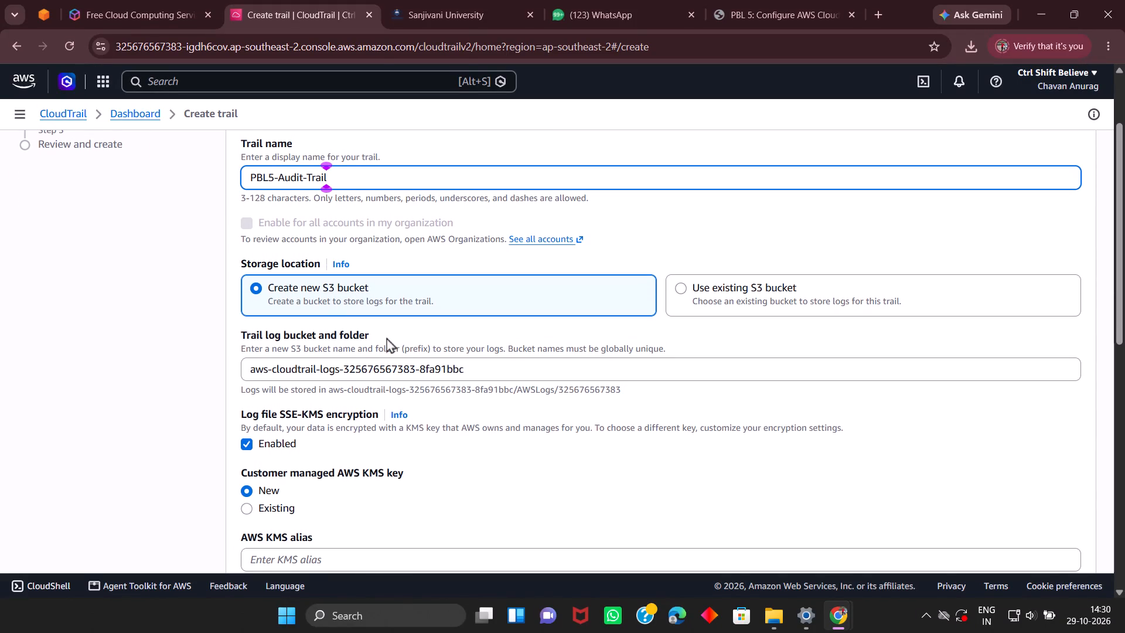
pyautogui.scroll(-5, 387, 337)
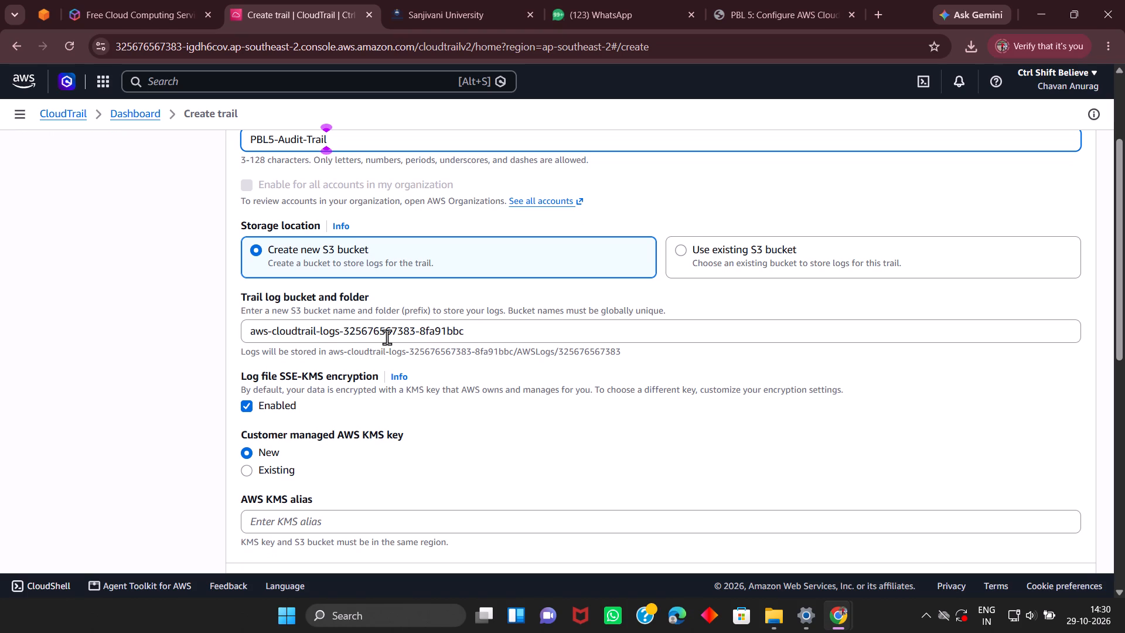
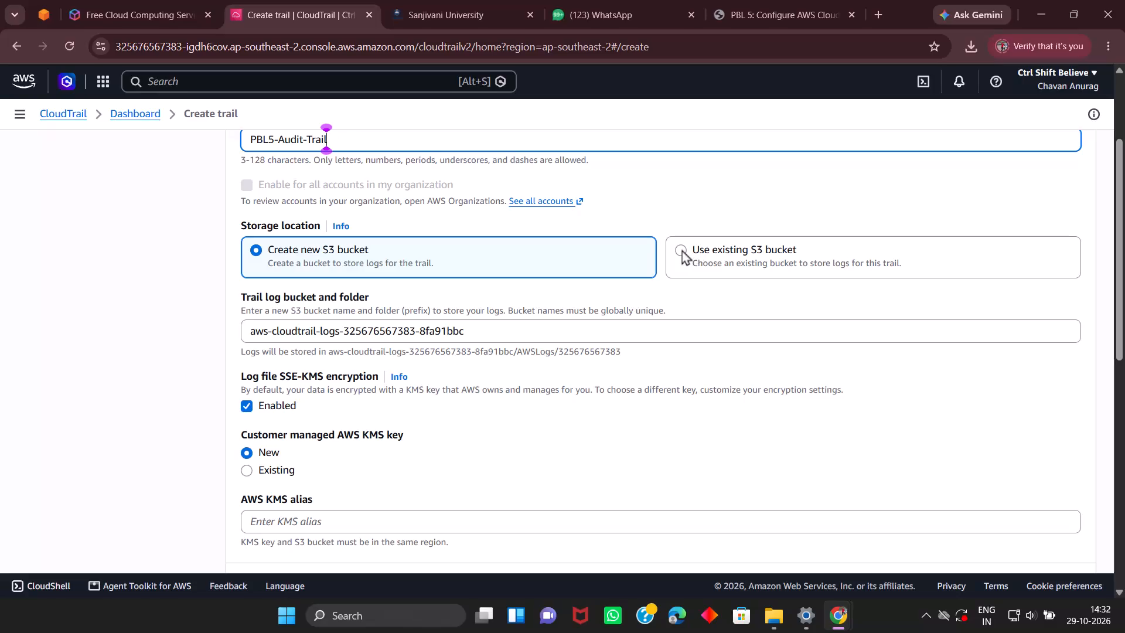
# Set the trail to use an existing S3 bucket and enter anurag-cloudtrail-audit-2026 as the trail log bucket name.
pyautogui.click(682, 250)
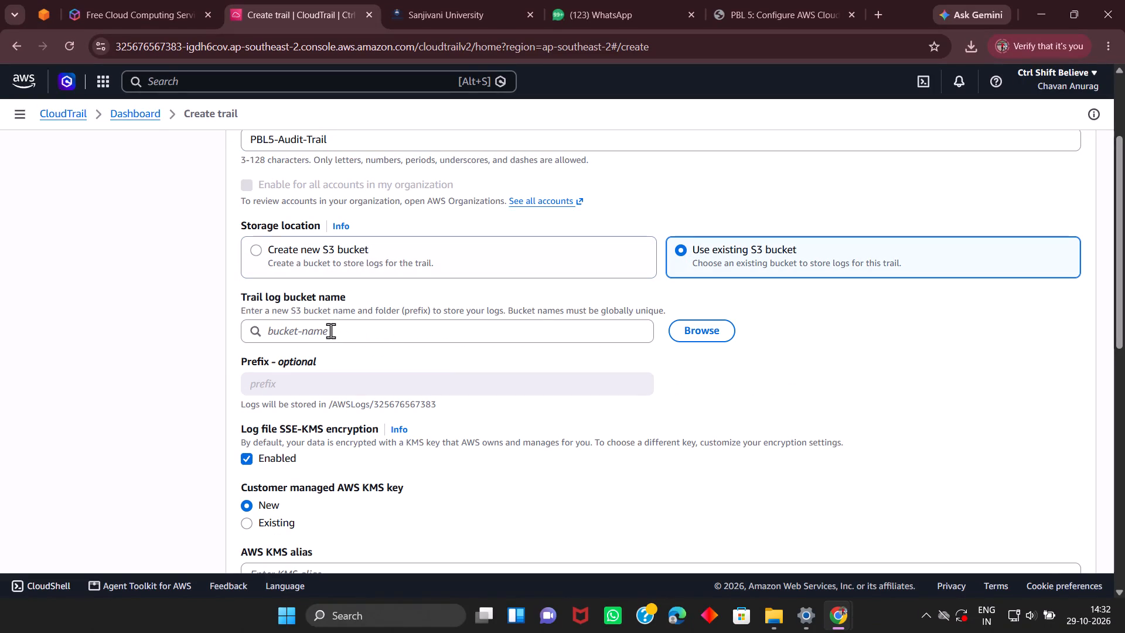
pyautogui.click(299, 329)
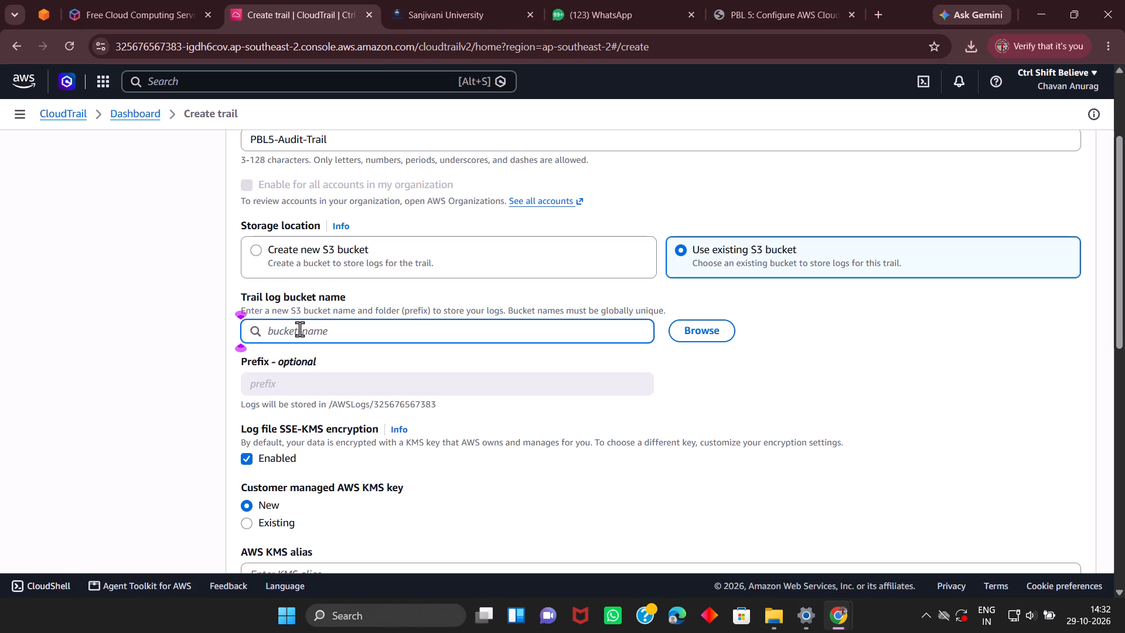
pyautogui.click(299, 329)
pyautogui.press('a')
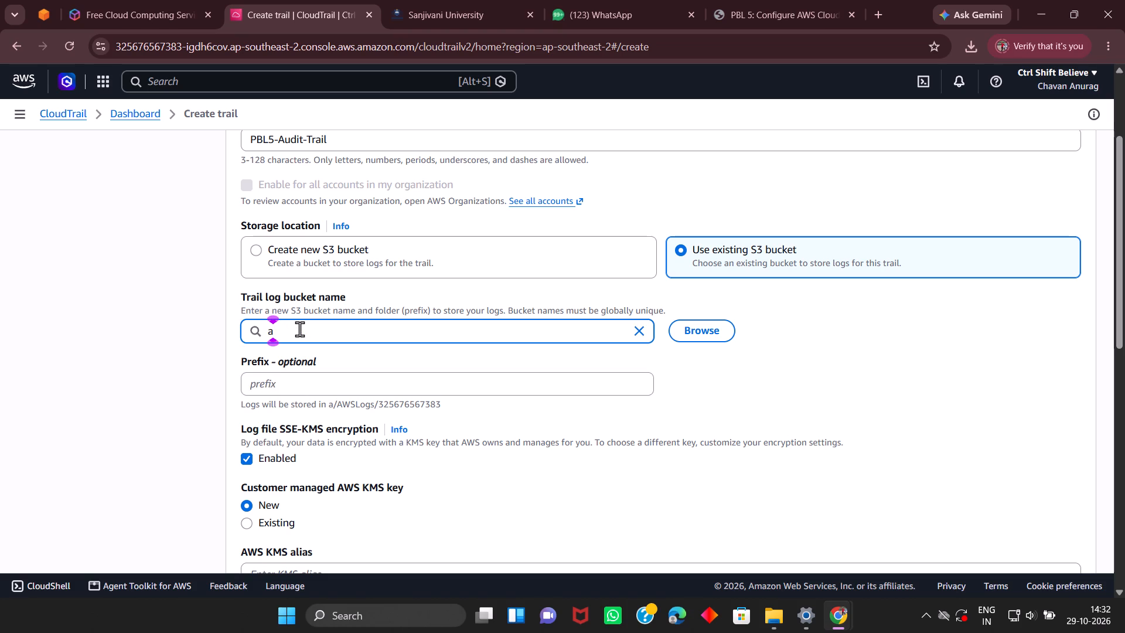
pyautogui.write('nurag')
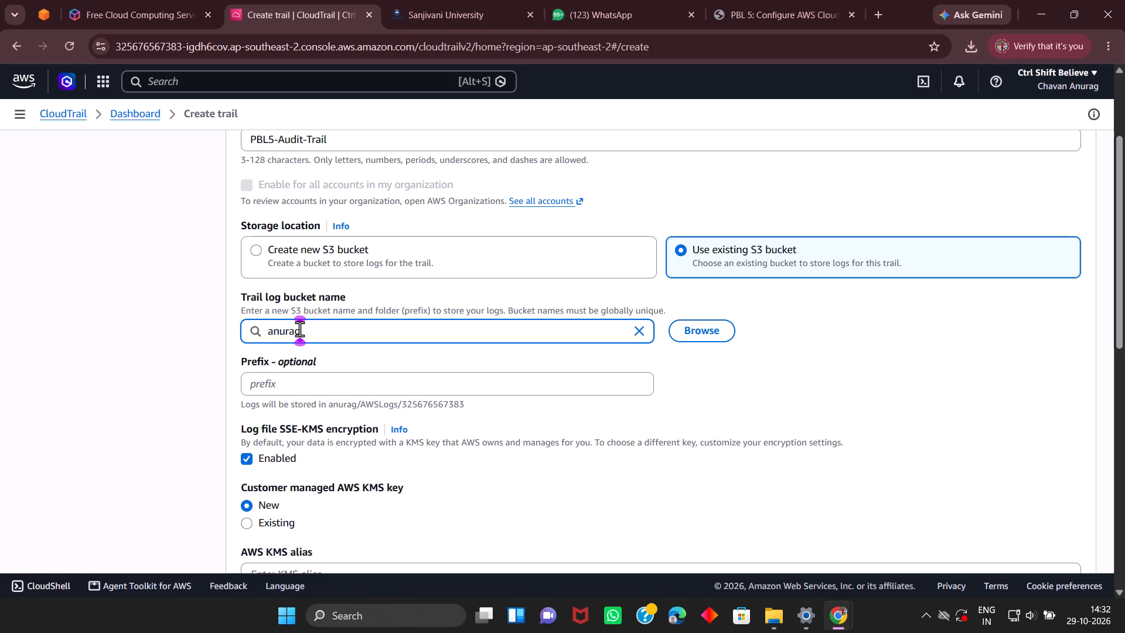
pyautogui.press('-')
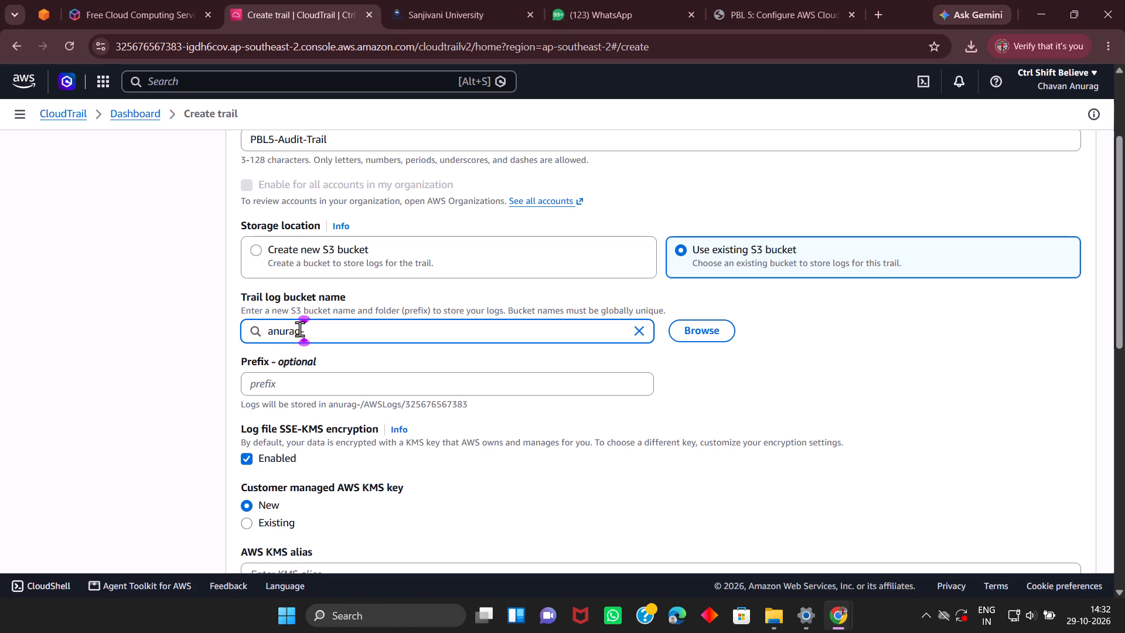
pyautogui.write('clo')
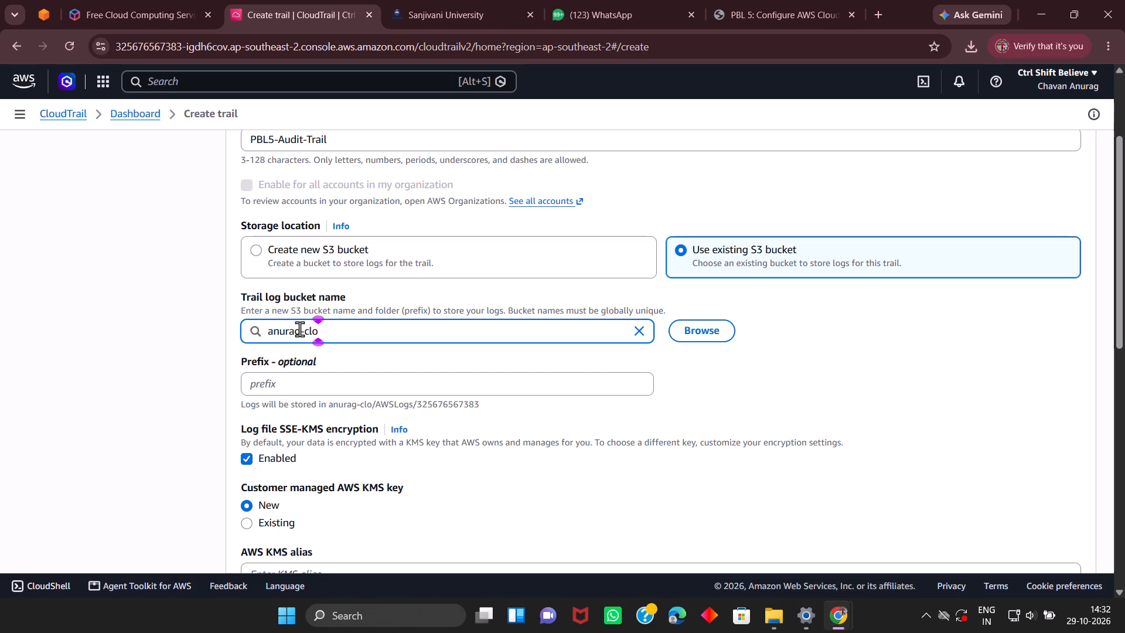
pyautogui.write('ud')
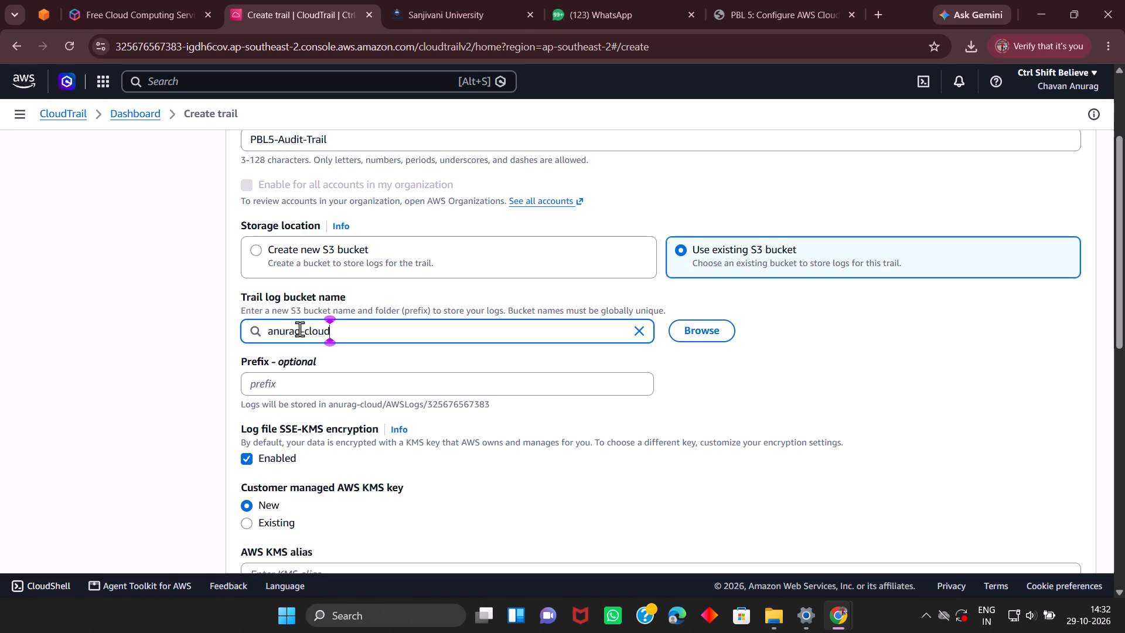
pyautogui.write('tr')
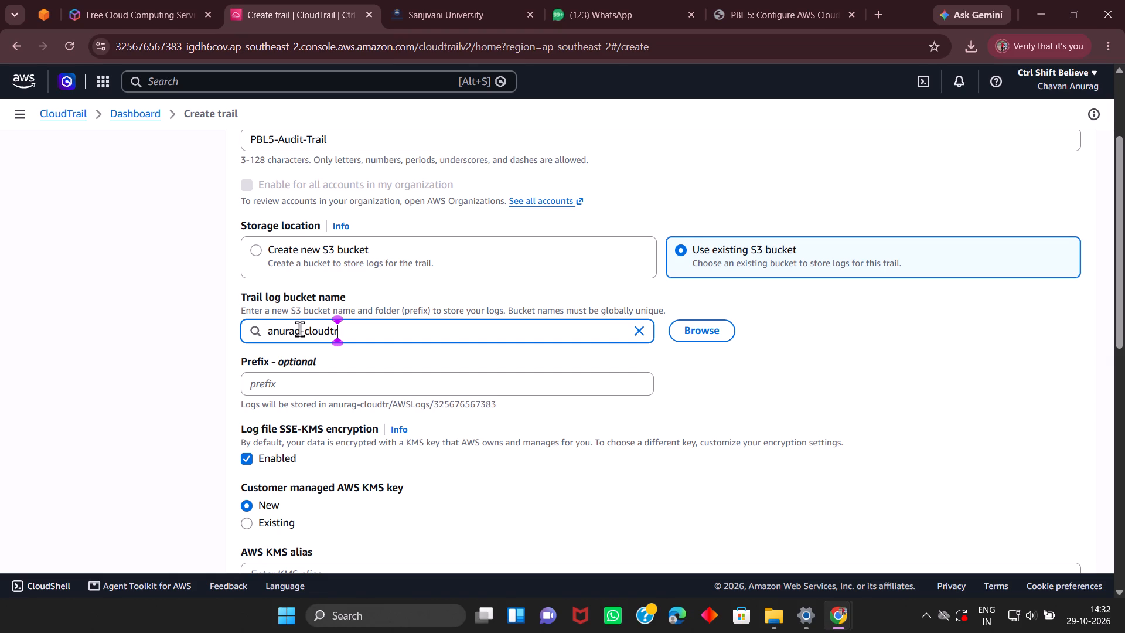
pyautogui.write('ail')
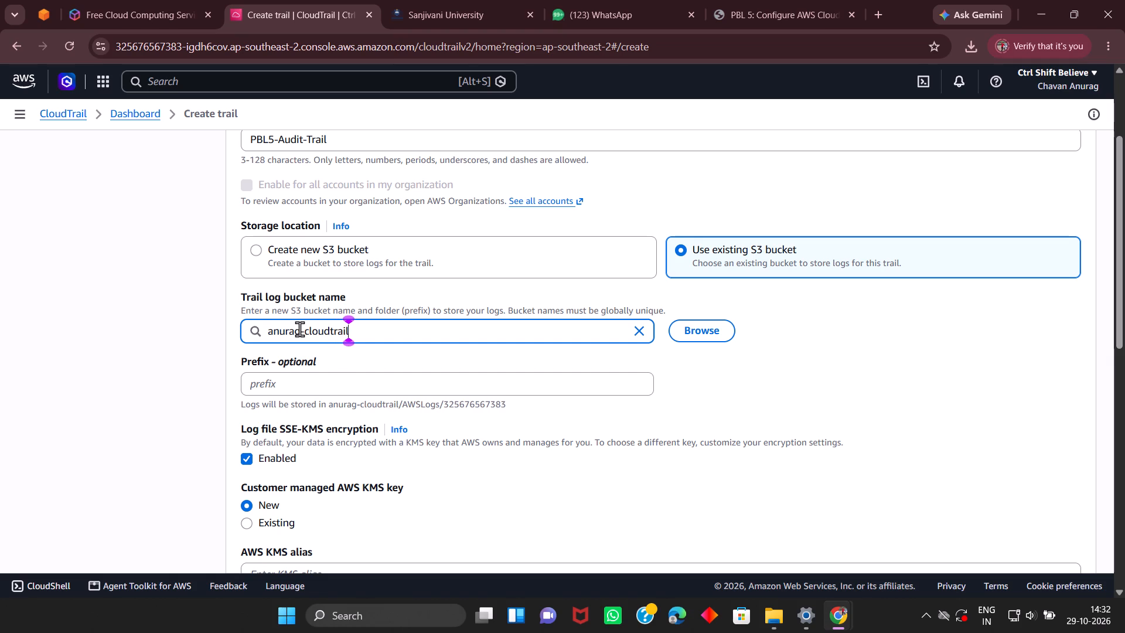
pyautogui.press('-')
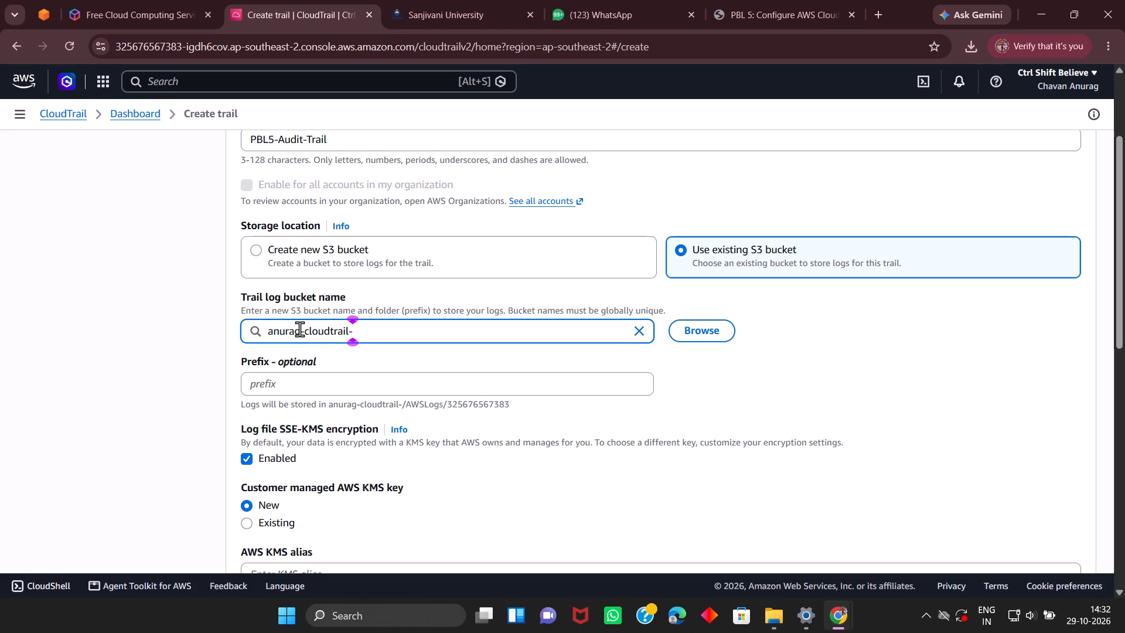
pyautogui.write('audit')
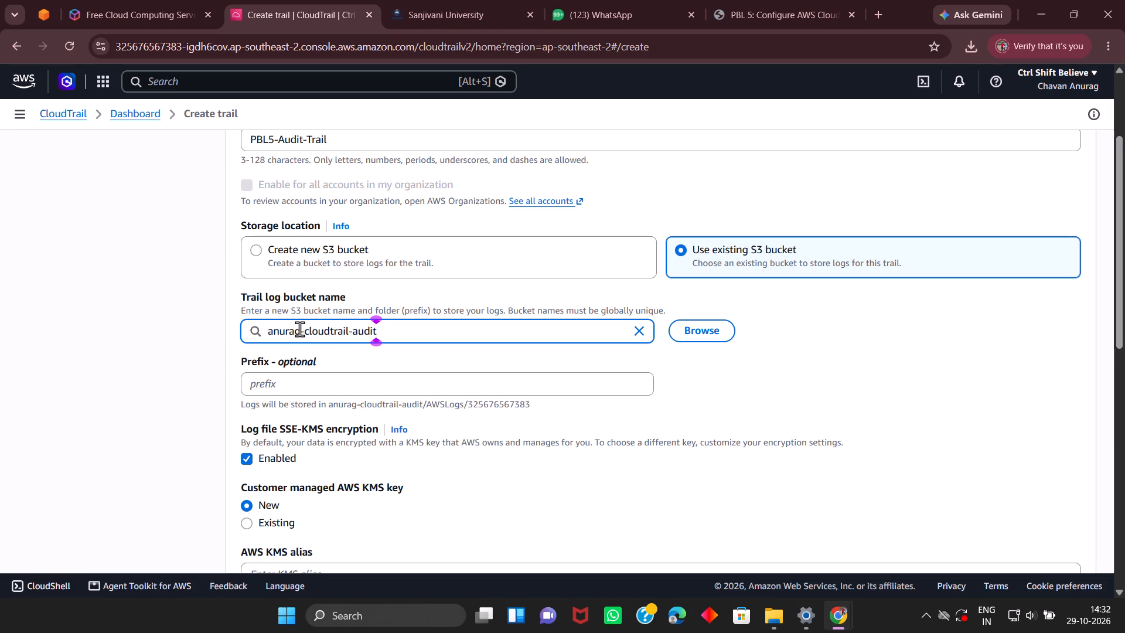
pyautogui.press('-')
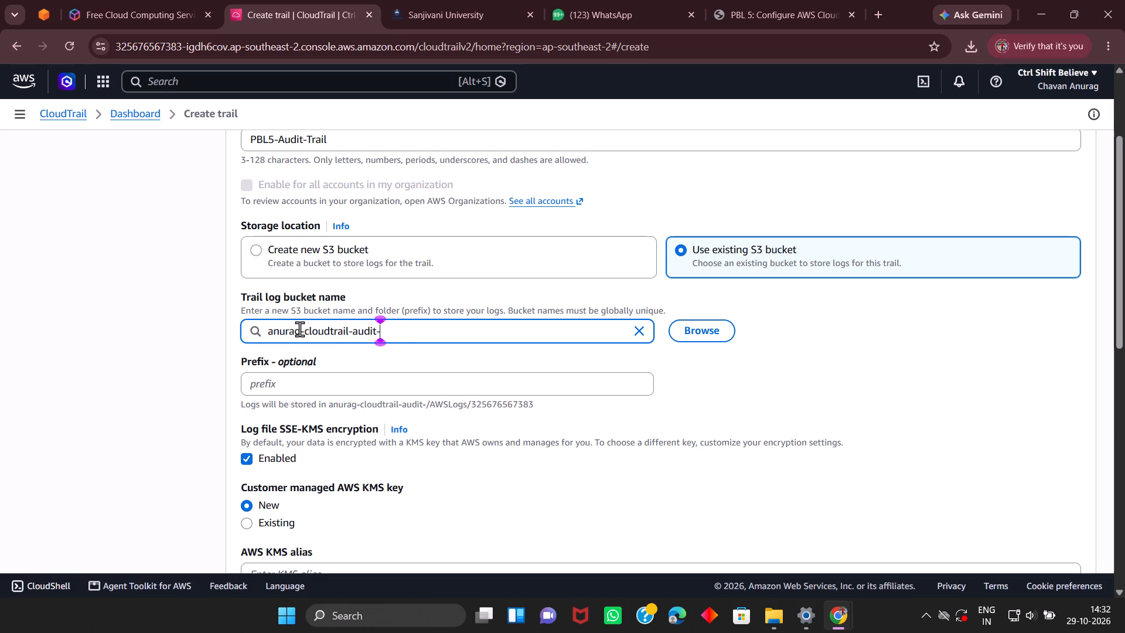
pyautogui.write('2026')
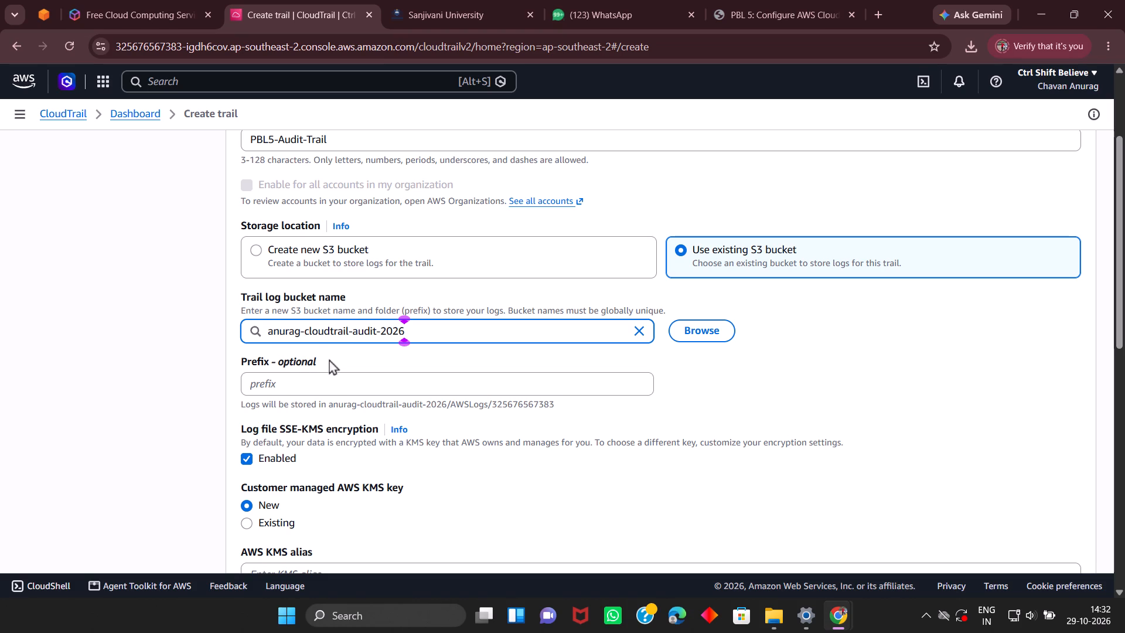
# Set the optional log prefix to pbl5-logs.
pyautogui.click(288, 383)
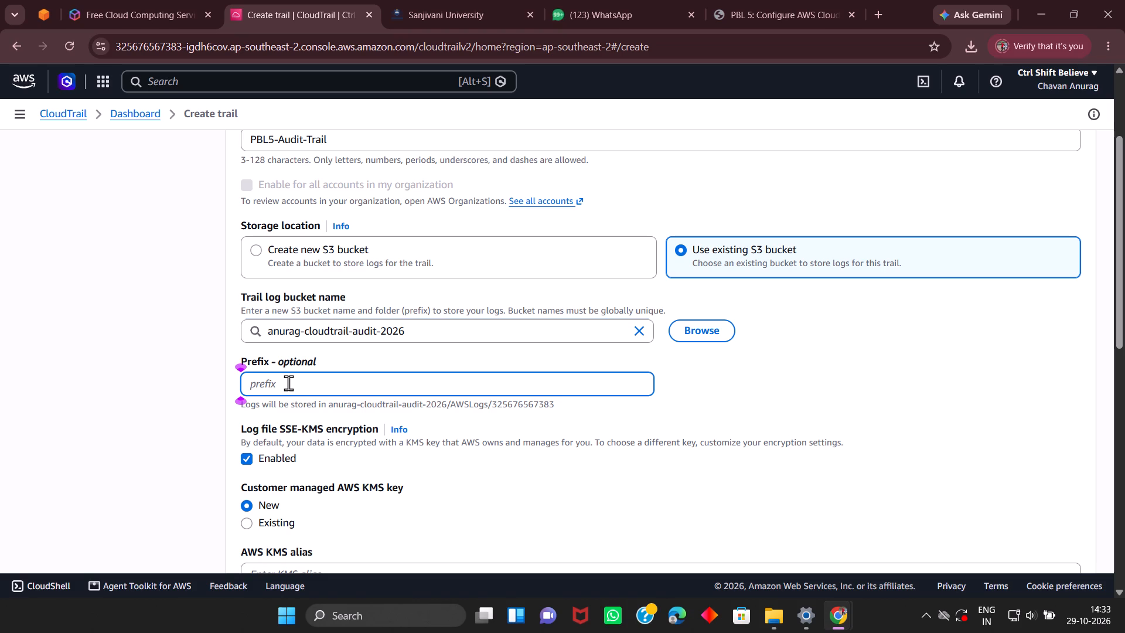
pyautogui.write('pbl')
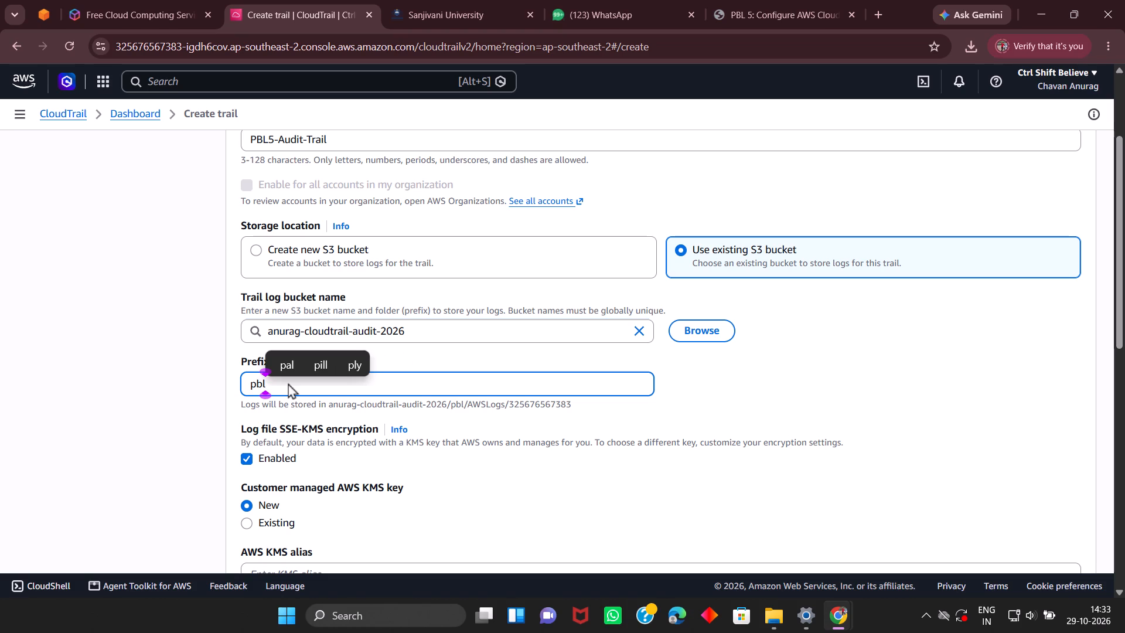
pyautogui.press('5')
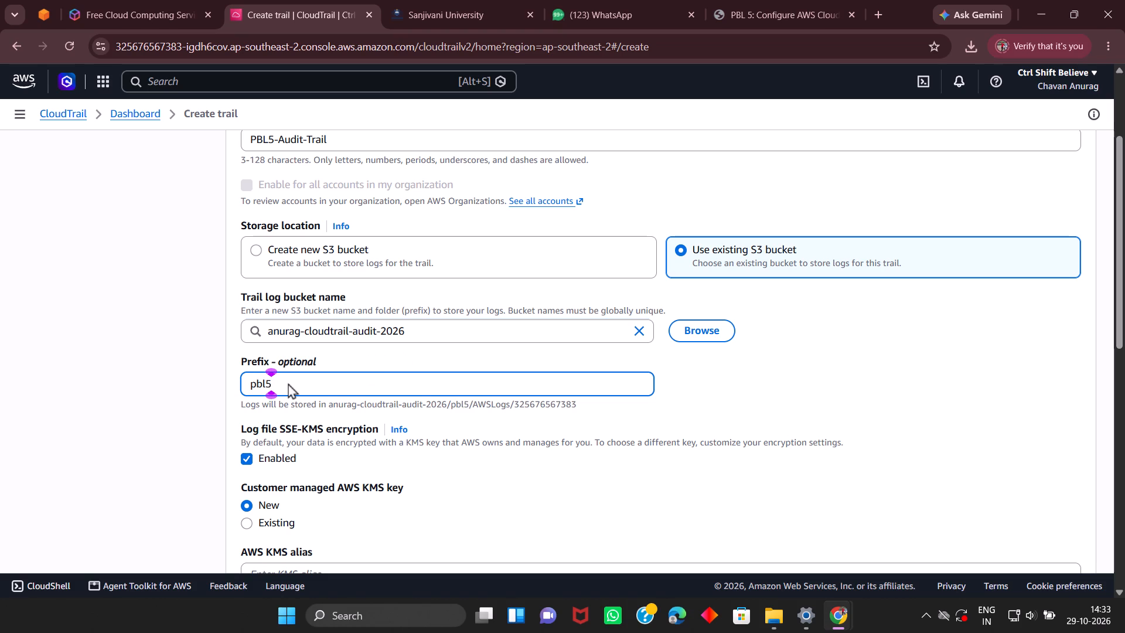
pyautogui.press('-')
pyautogui.write('logs')
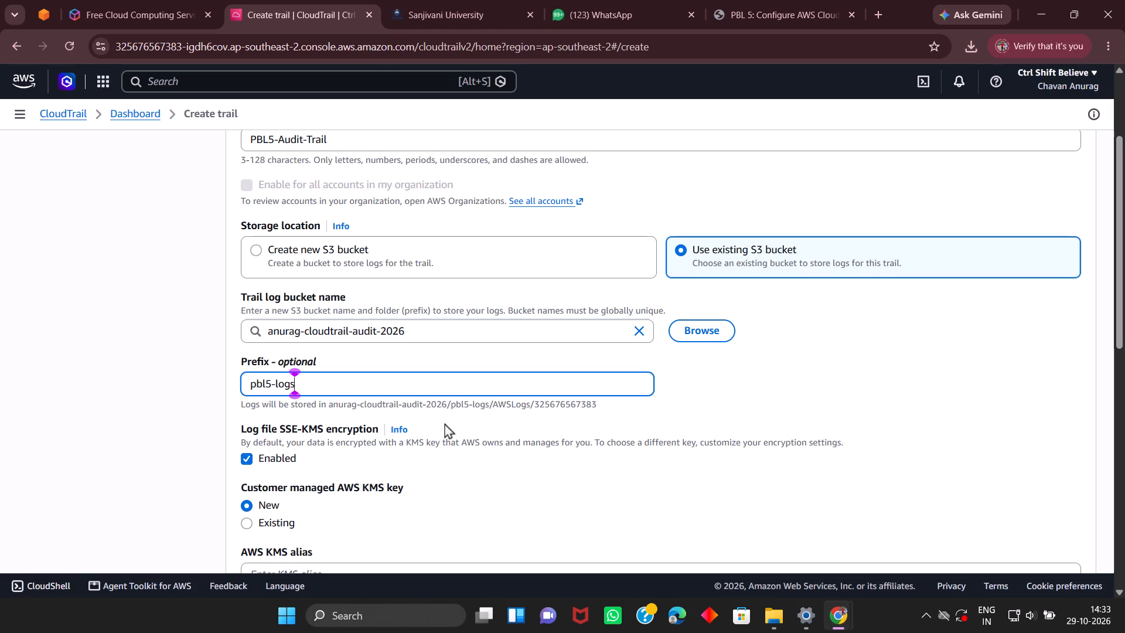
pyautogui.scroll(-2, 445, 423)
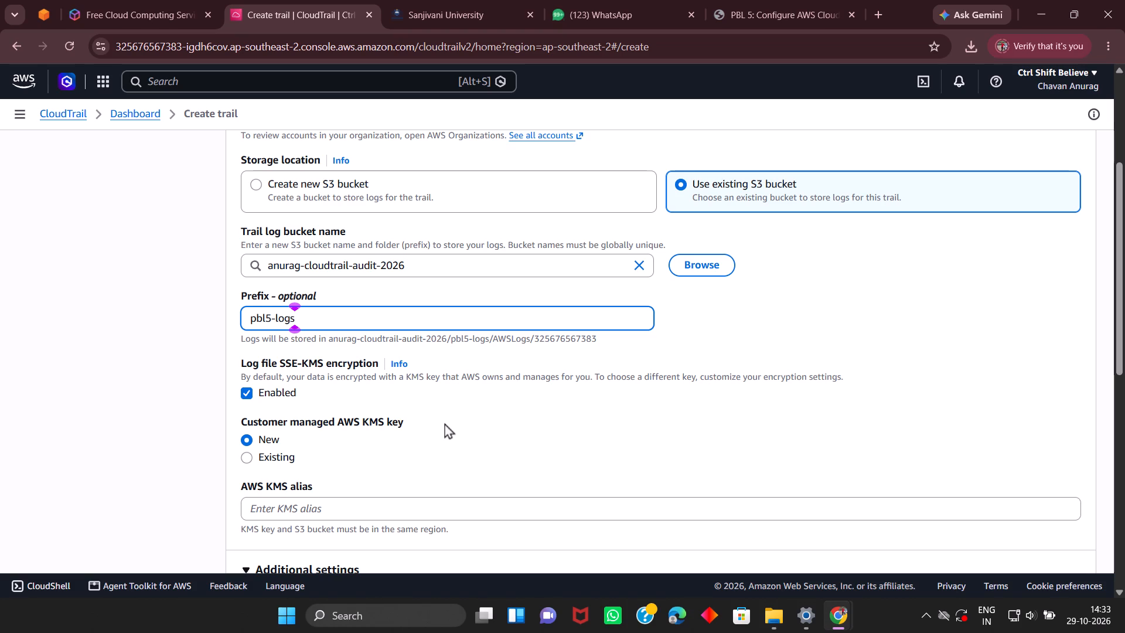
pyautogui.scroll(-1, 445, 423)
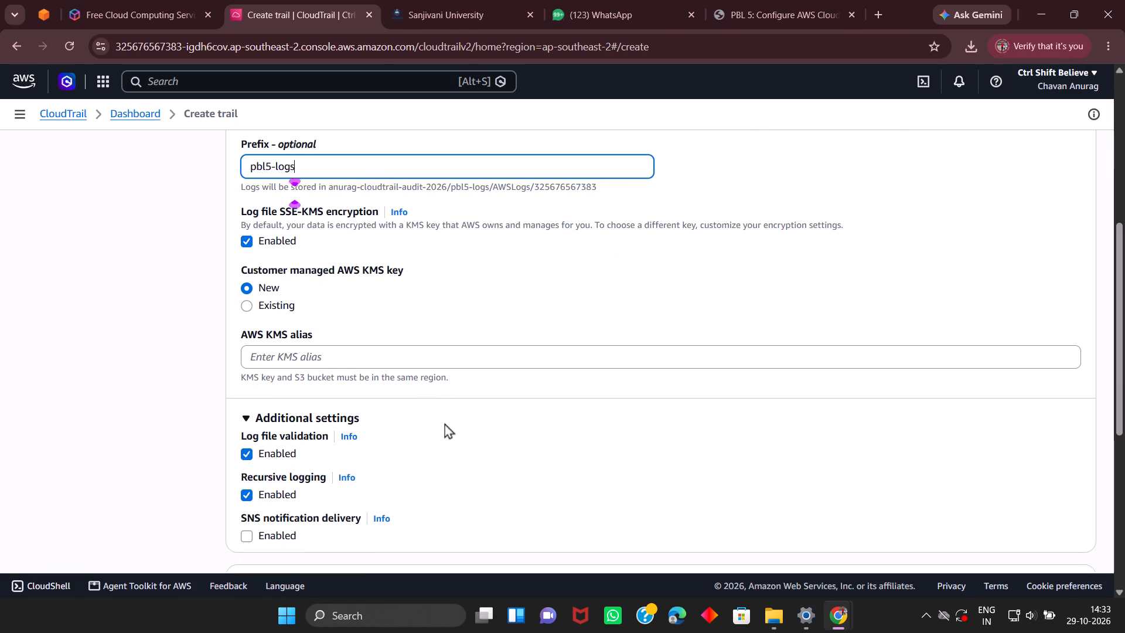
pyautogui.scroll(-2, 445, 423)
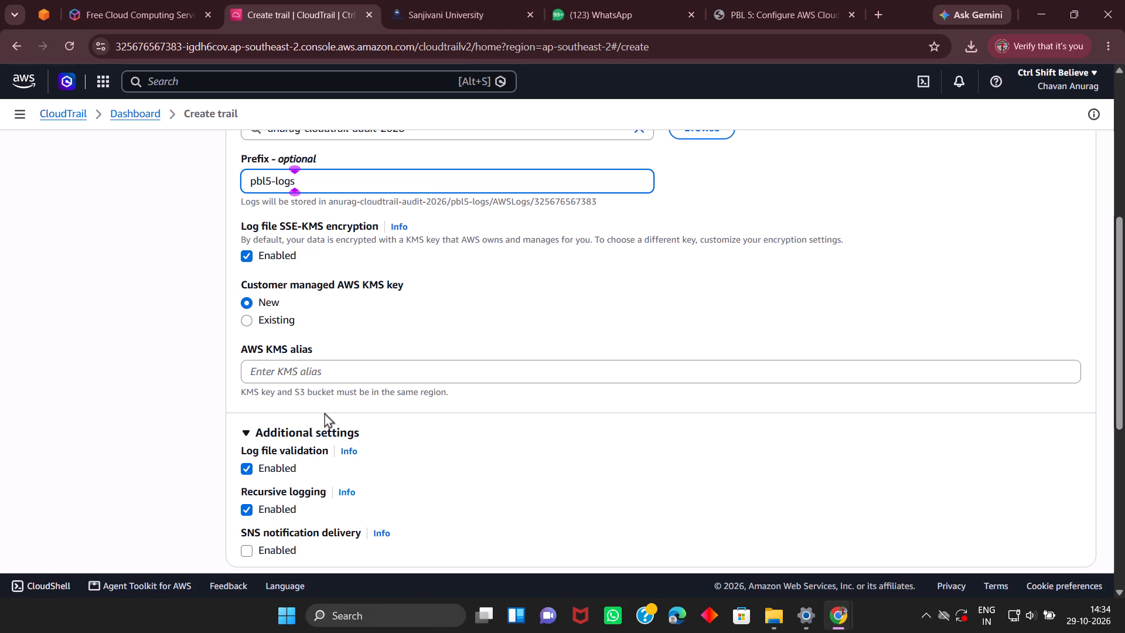
# Switch to the Sanjivani University LMS, refresh the Cloud Security & Administration course page and check its test list.
pyautogui.click(463, 5)
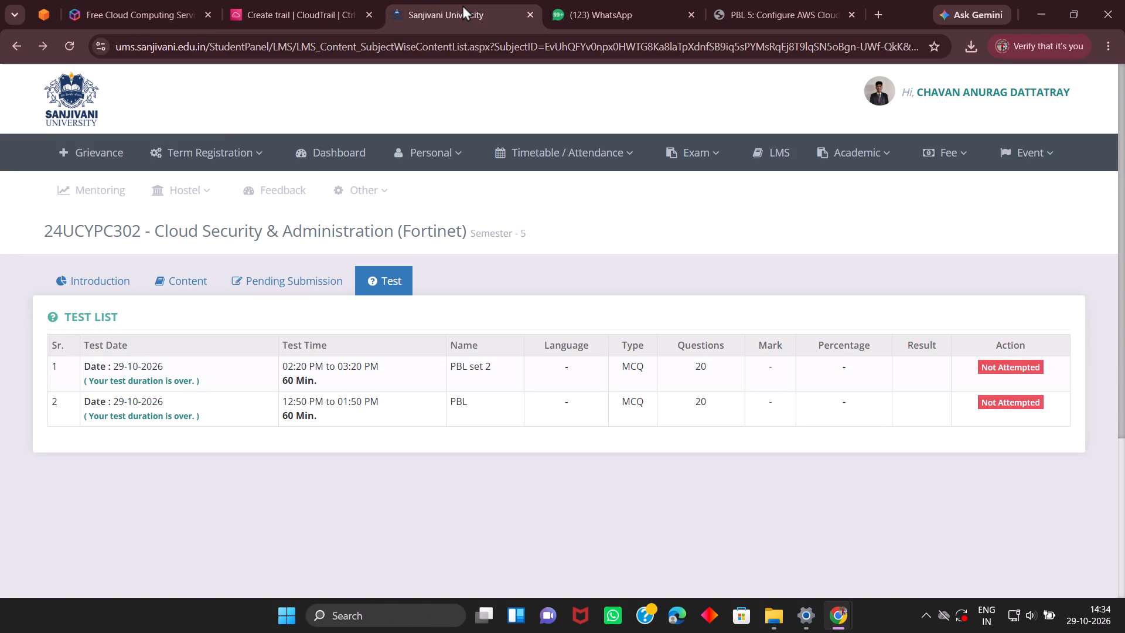
pyautogui.click(65, 45)
pyautogui.click(393, 280)
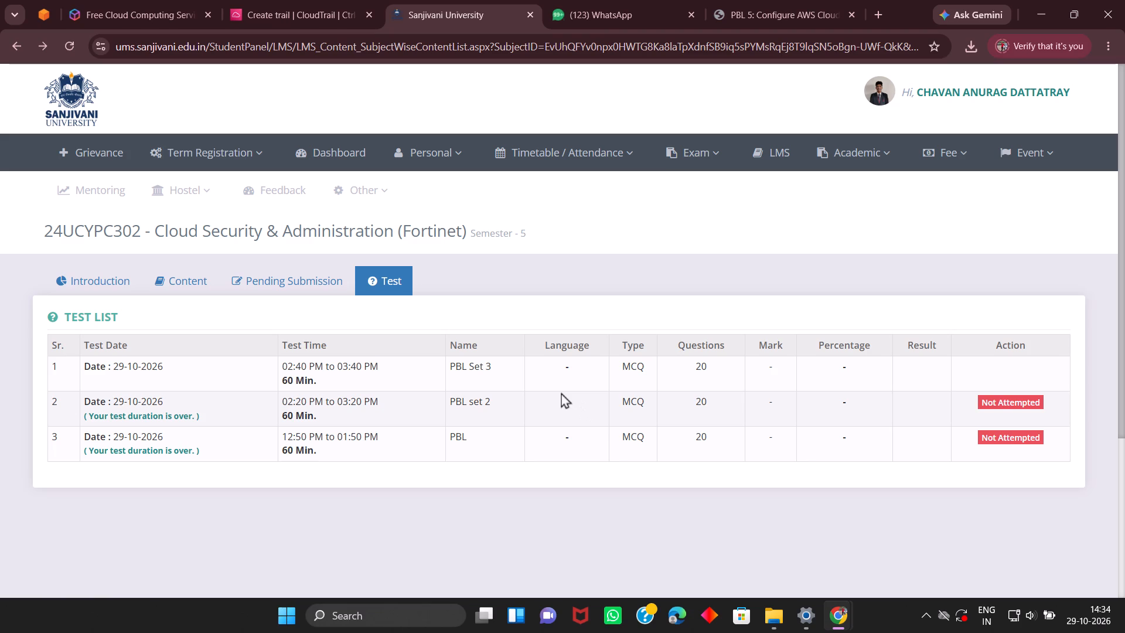
# Return to the CloudTrail trail creation form and review its log encryption, KMS key and additional settings.
pyautogui.click(254, 0)
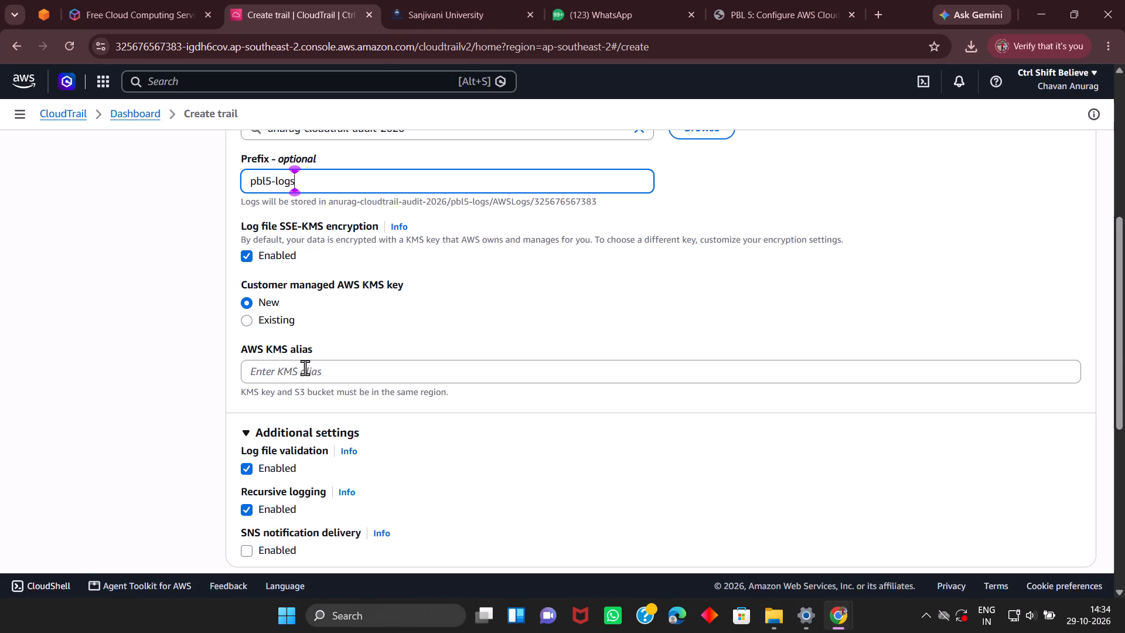
pyautogui.scroll(-4, 305, 367)
pyautogui.scroll(1, 305, 367)
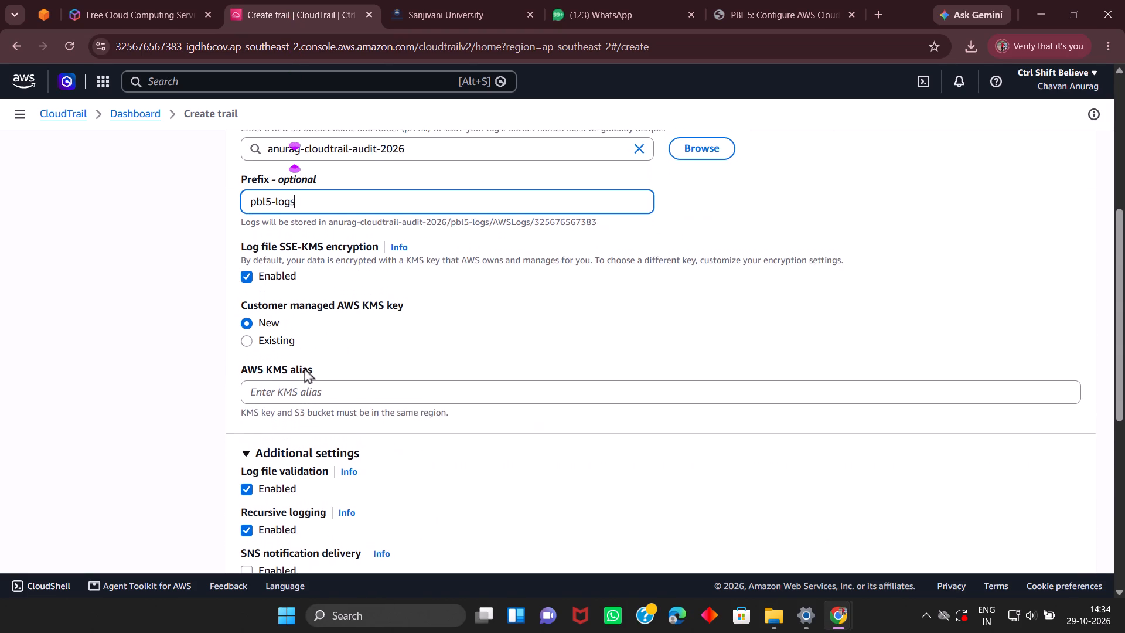
pyautogui.scroll(1, 305, 367)
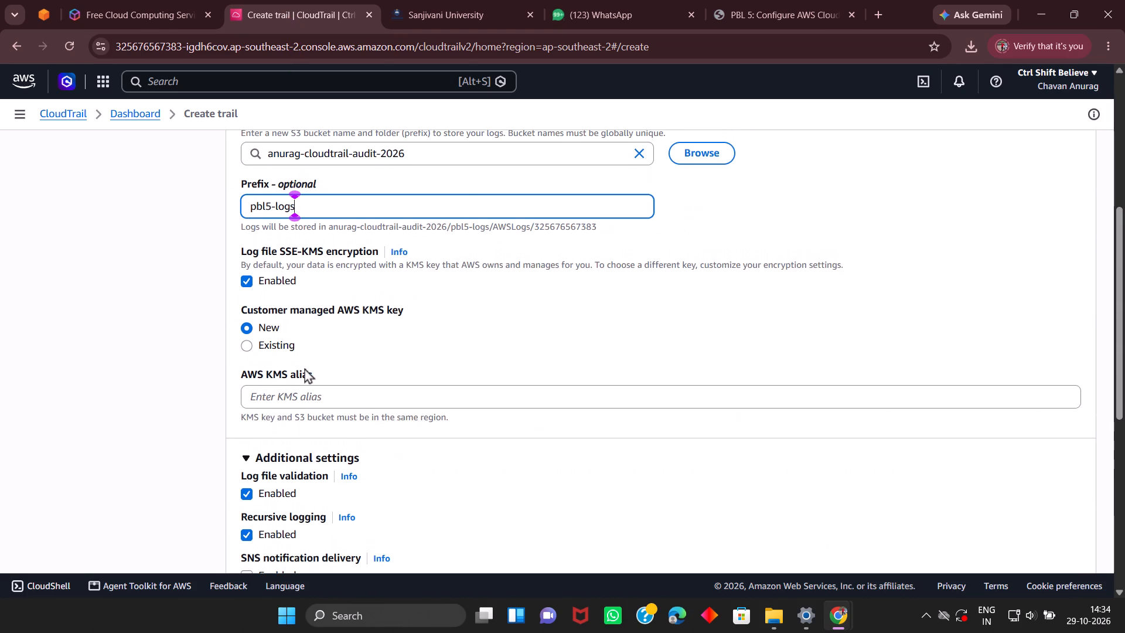
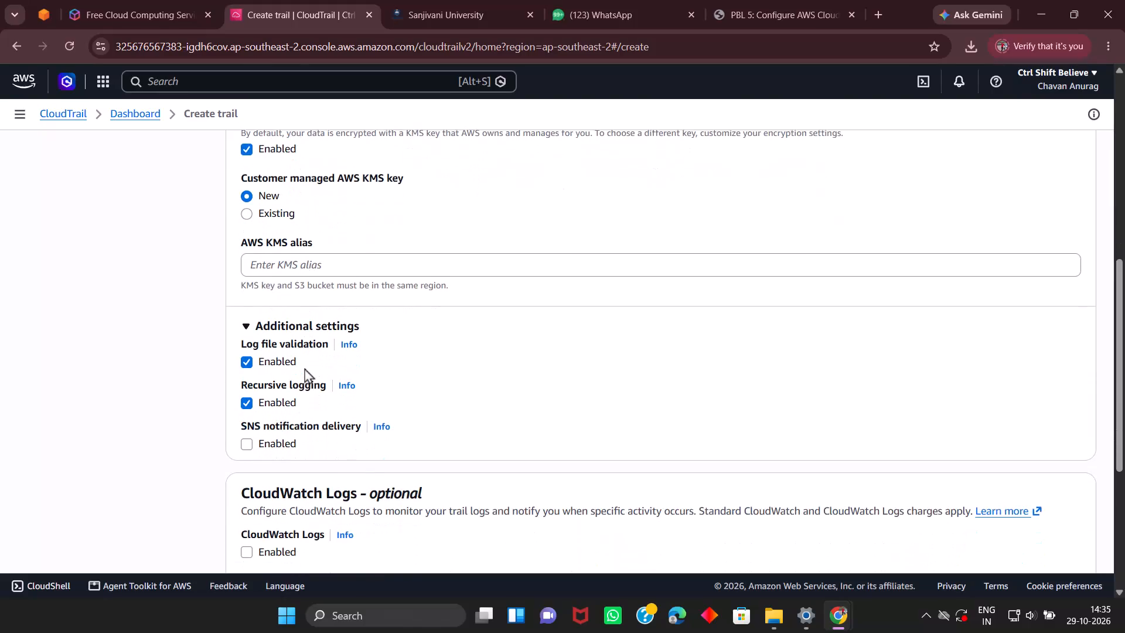
# Review the remaining trail options: log file validation, recursive logging, SNS notification delivery, CloudWatch Logs and tags.
pyautogui.scroll(-1, 305, 367)
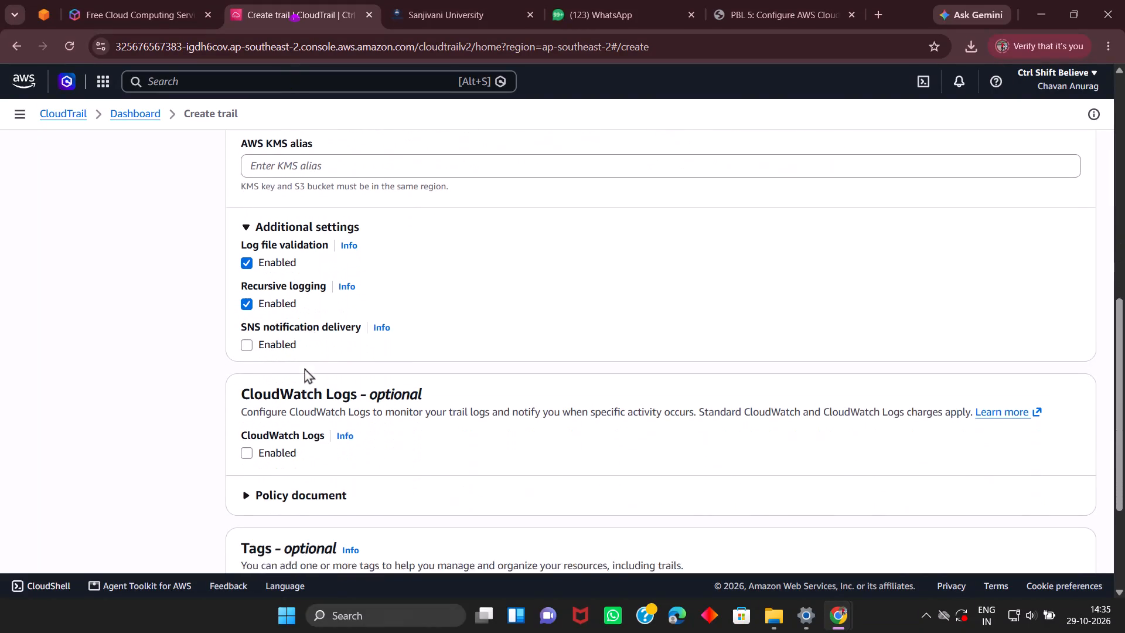
pyautogui.scroll(-1, 305, 367)
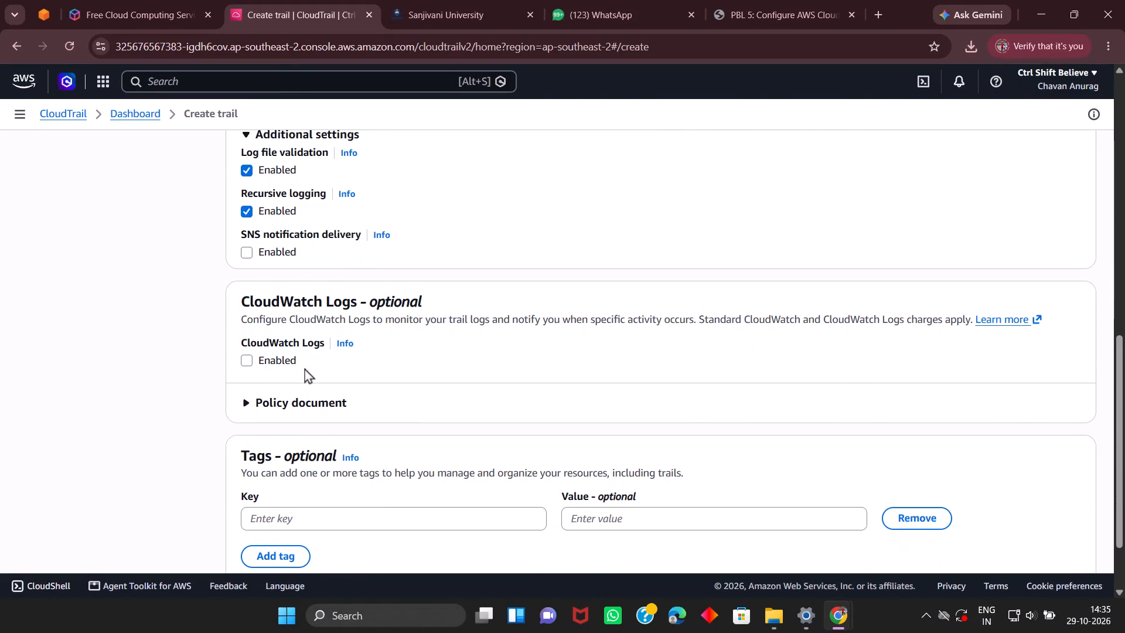
pyautogui.scroll(-2, 305, 367)
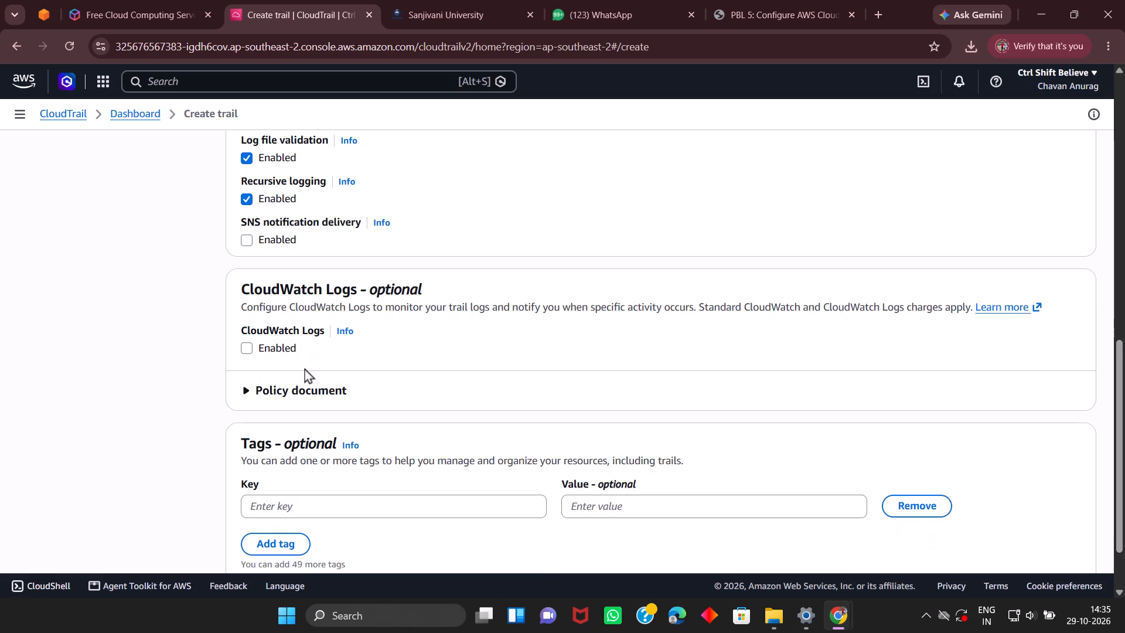
pyautogui.scroll(-2, 305, 367)
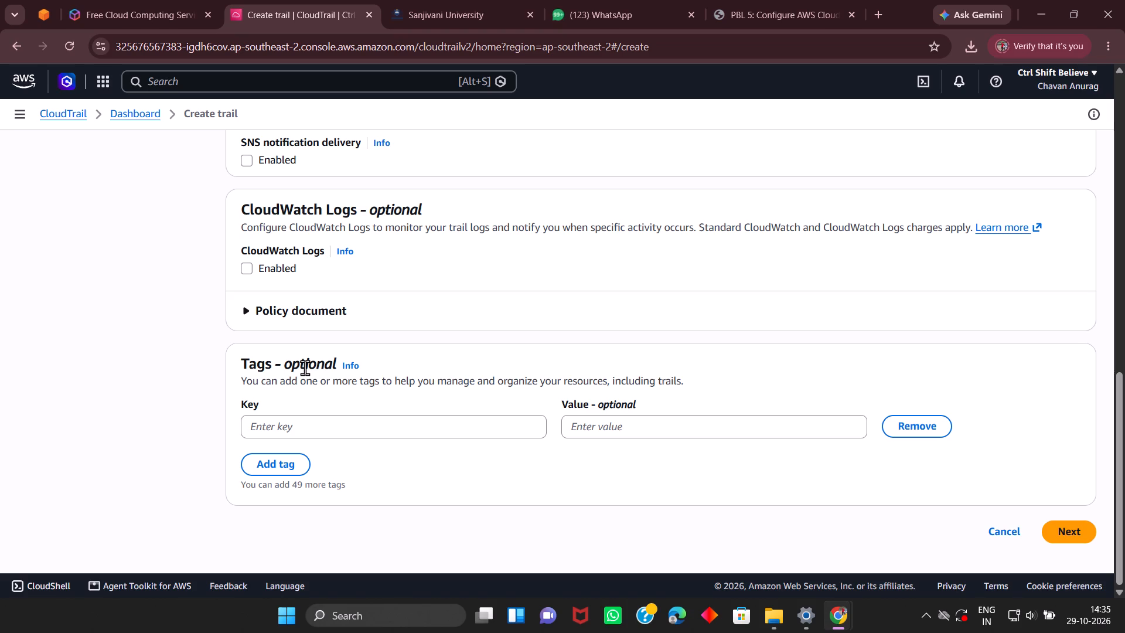
pyautogui.scroll(5, 305, 367)
pyautogui.hscroll(1, 305, 367)
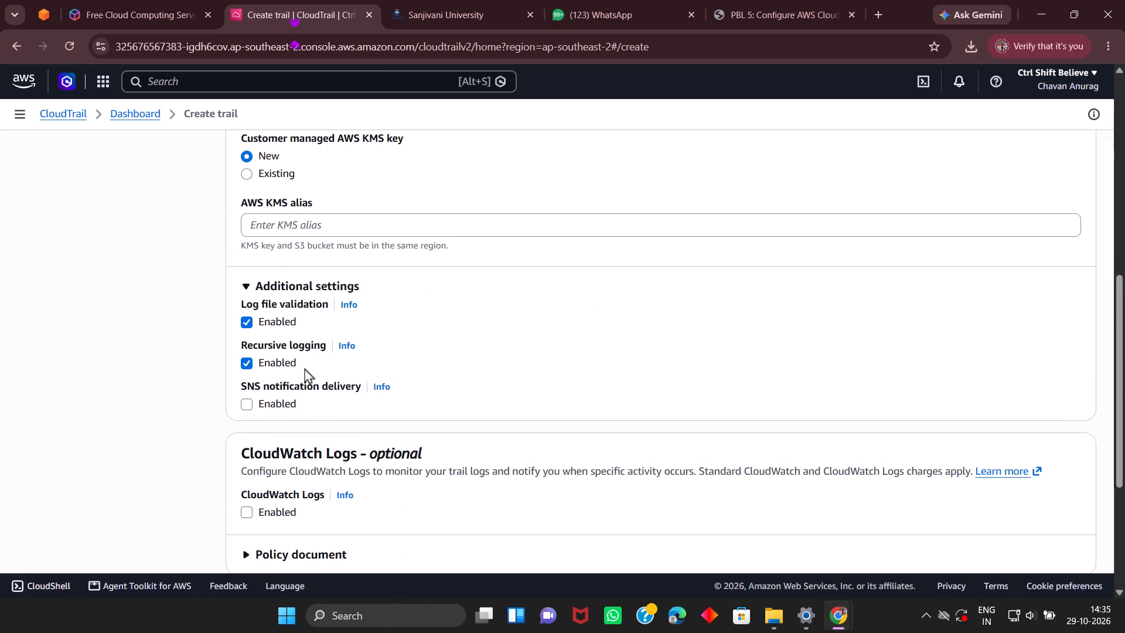
pyautogui.hscroll(1, 305, 367)
pyautogui.scroll(-4, 305, 367)
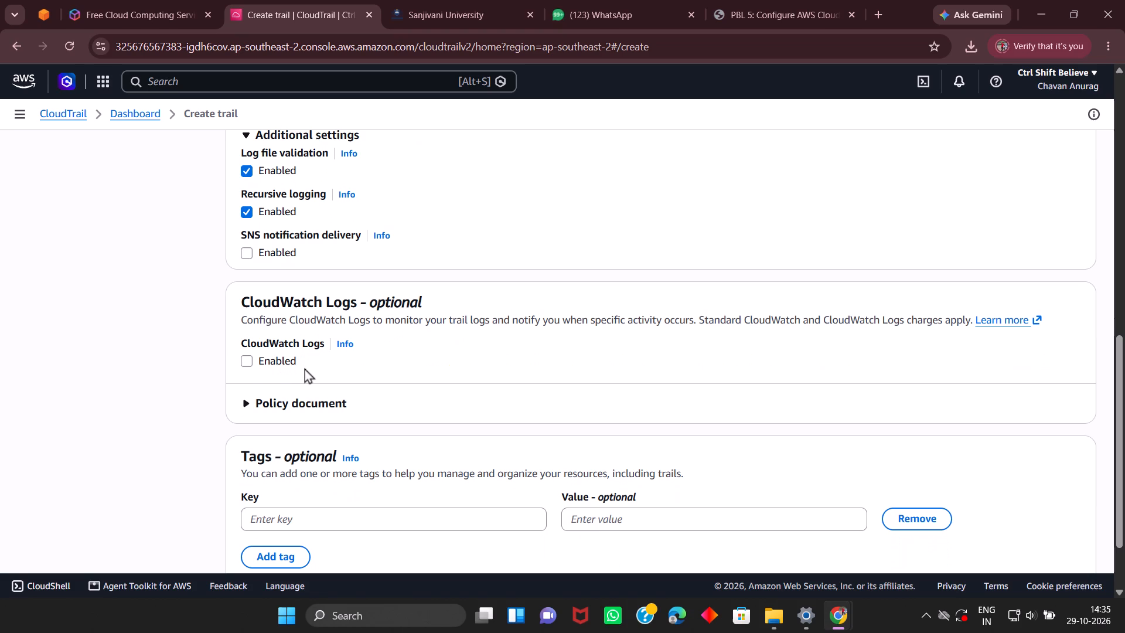
pyautogui.scroll(-2, 305, 367)
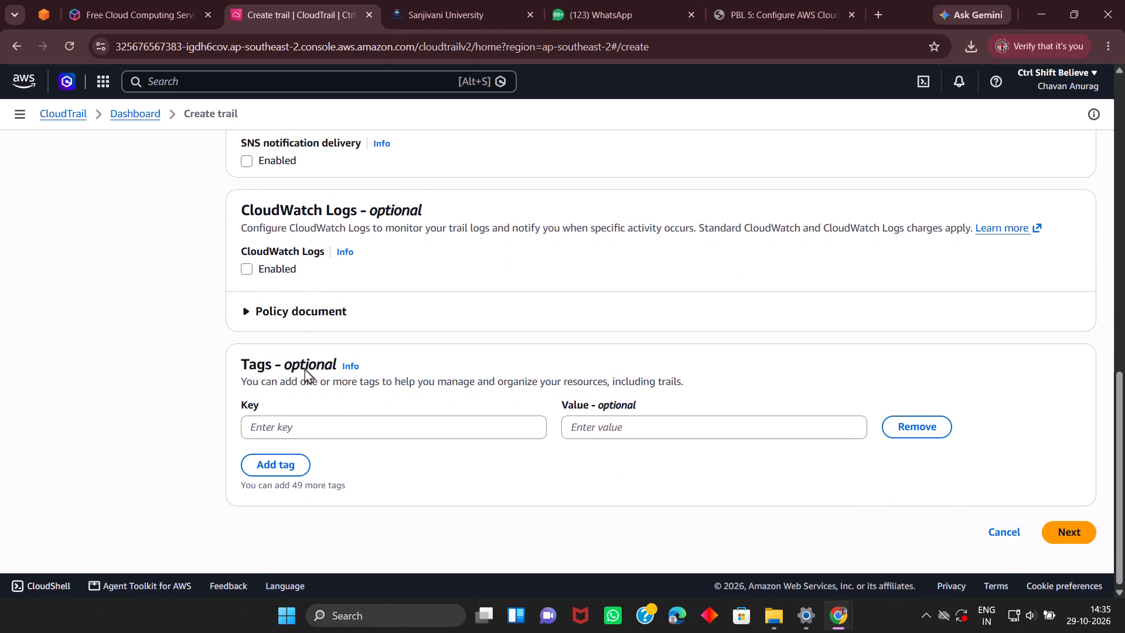
pyautogui.scroll(-1, 305, 367)
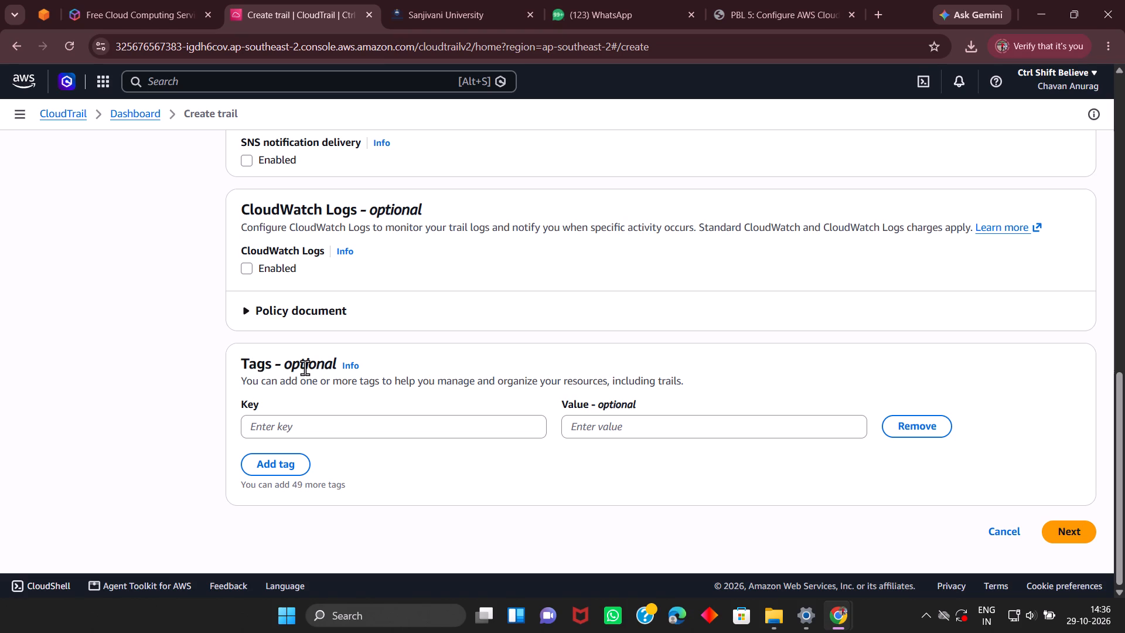
# Tag the trail with key Project and value PBL5-CloudTrail, and submit this page of trail attributes.
pyautogui.click(271, 424)
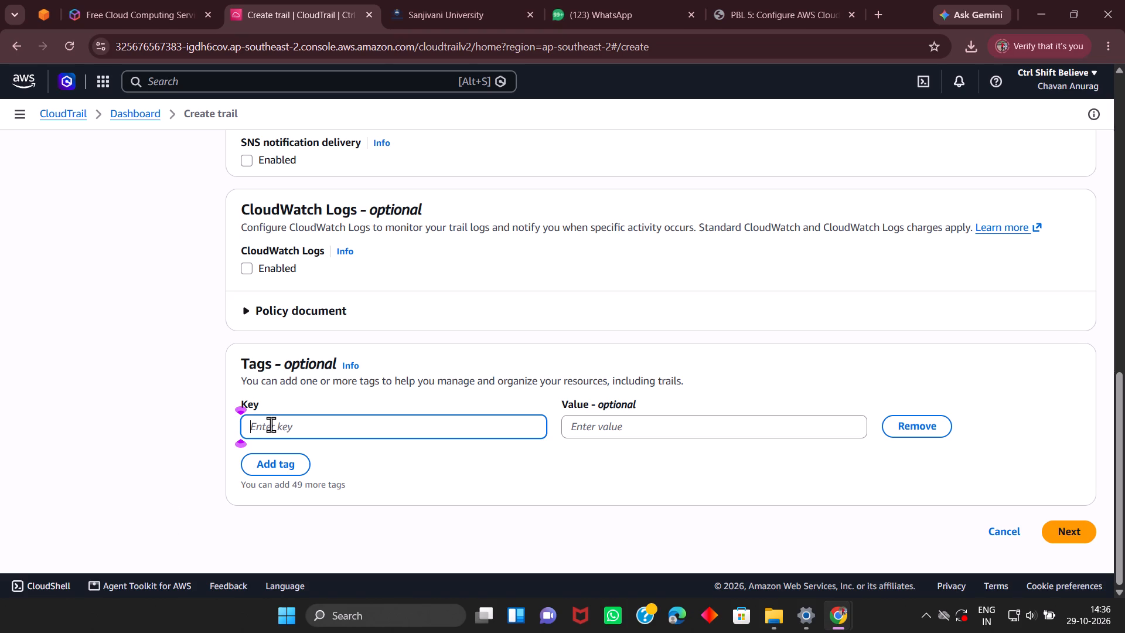
pyautogui.press('p')
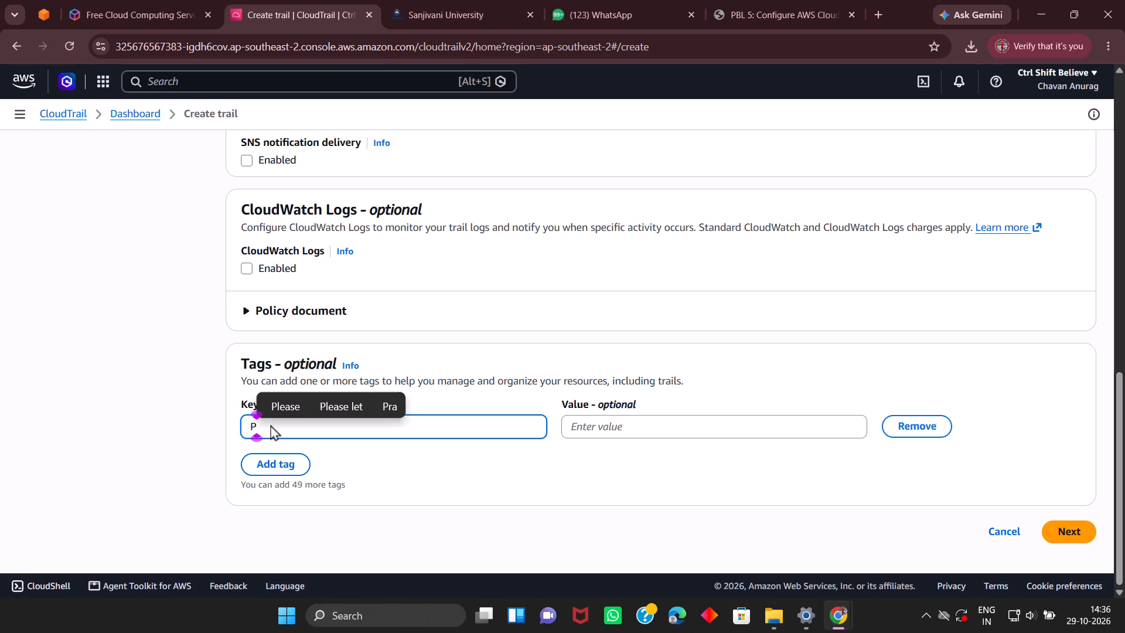
pyautogui.write('roject')
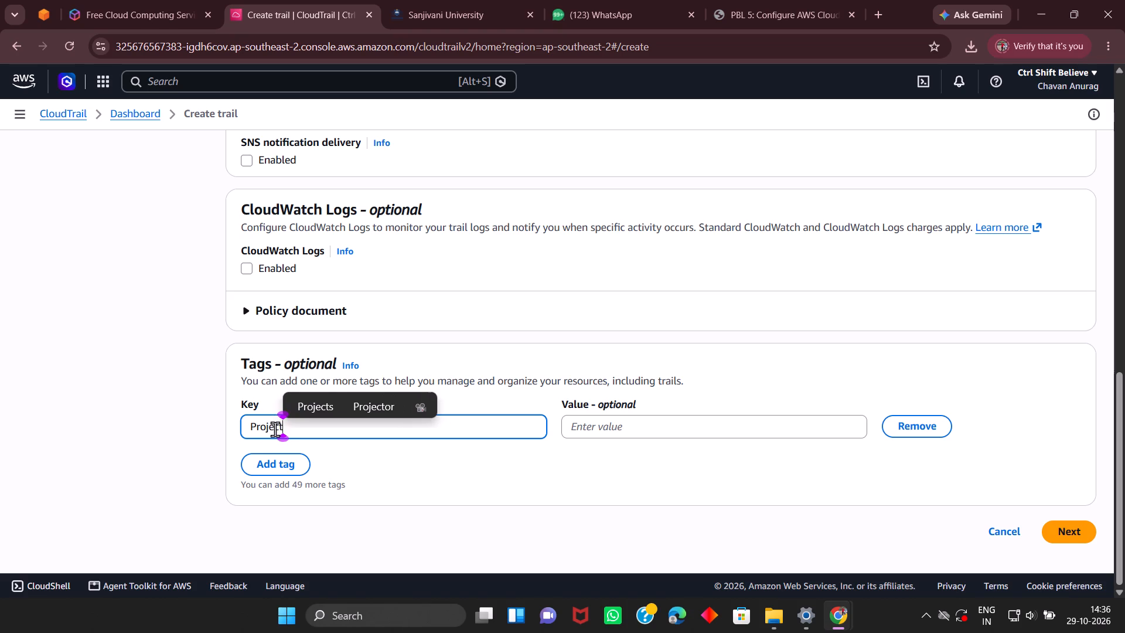
pyautogui.click(613, 429)
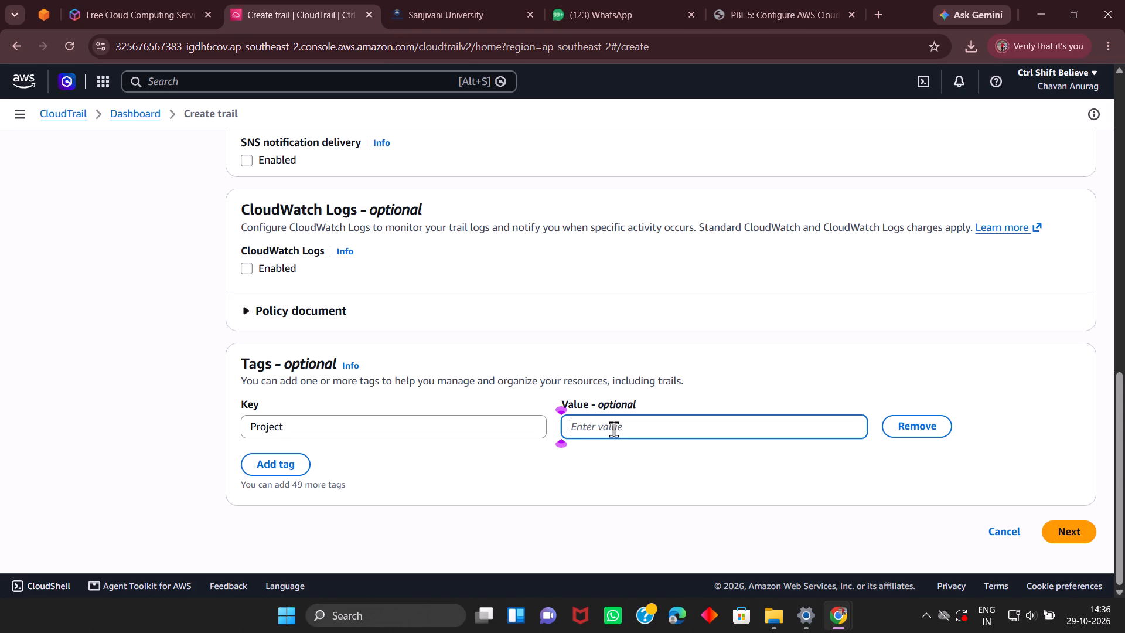
pyautogui.write('PBL')
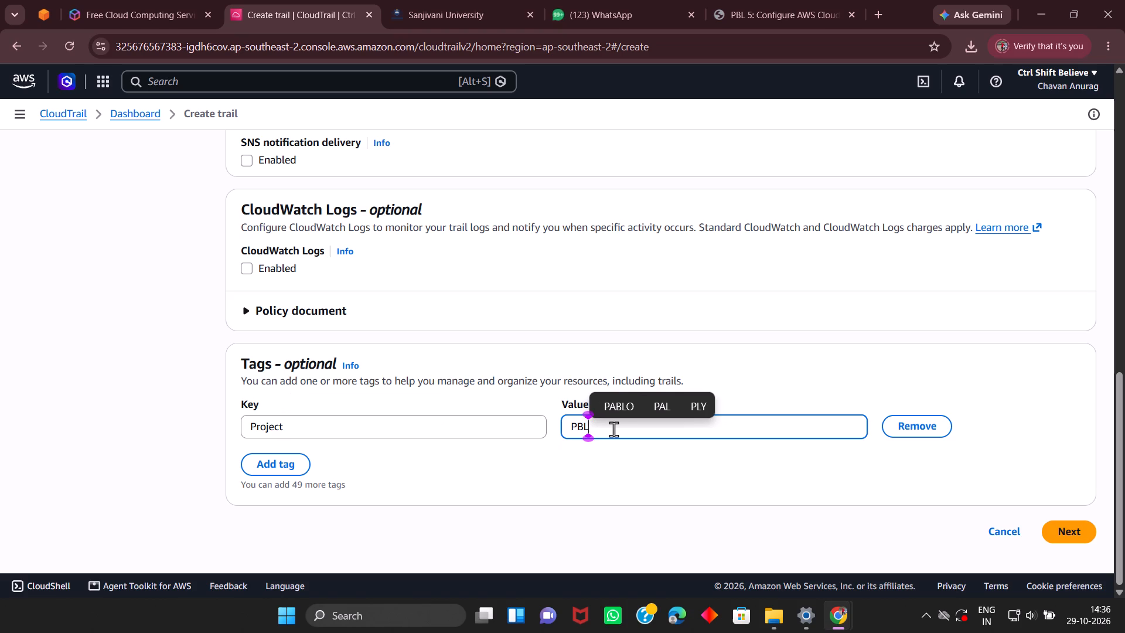
pyautogui.press('5')
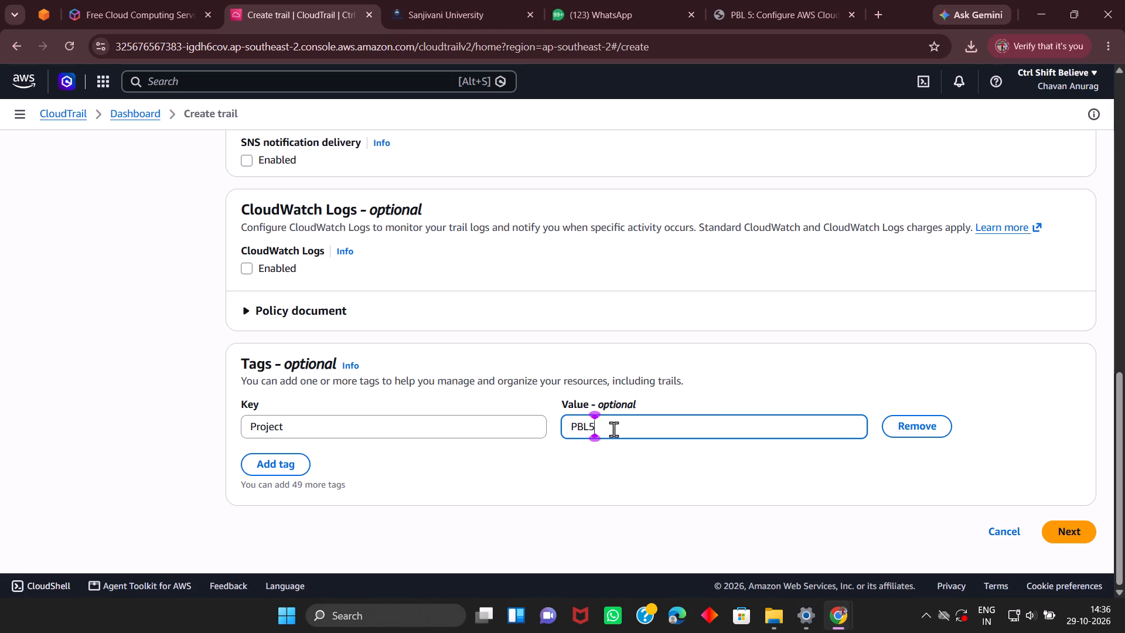
pyautogui.press('-')
pyautogui.press('c')
pyautogui.write('lo')
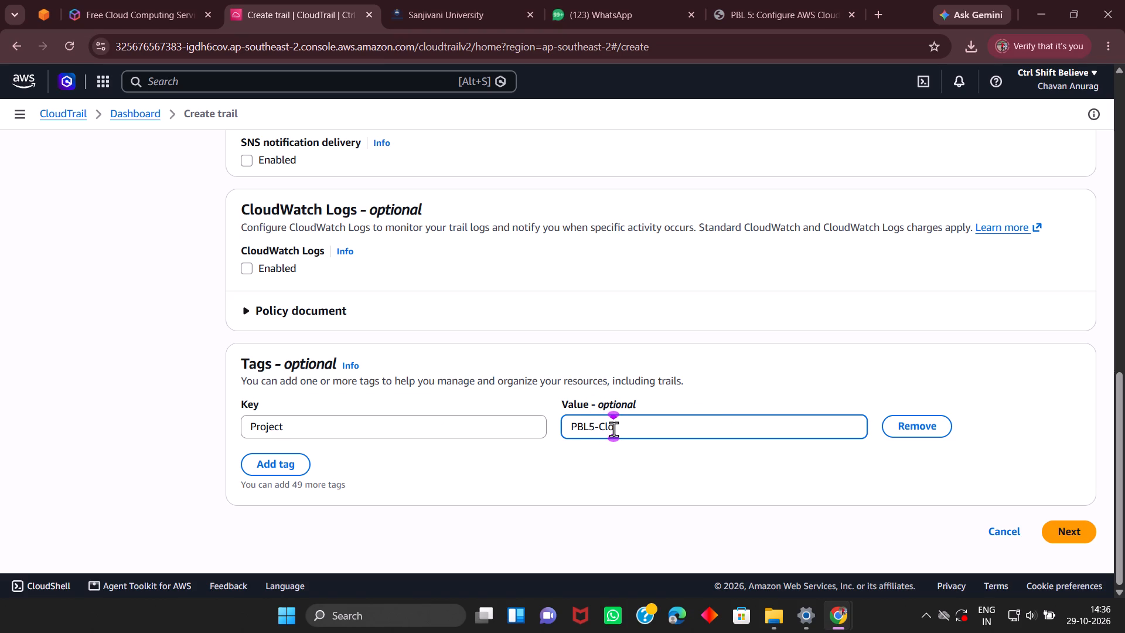
pyautogui.write('ud')
pyautogui.press('t')
pyautogui.write('rails')
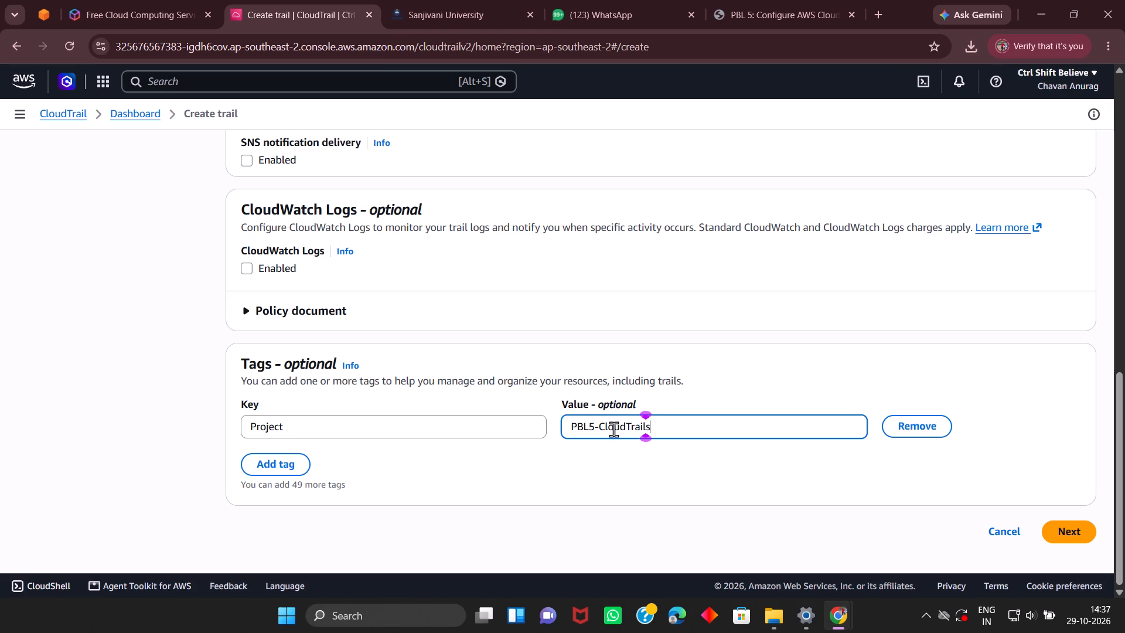
pyautogui.press('BackSpace')
pyautogui.click(1069, 532)
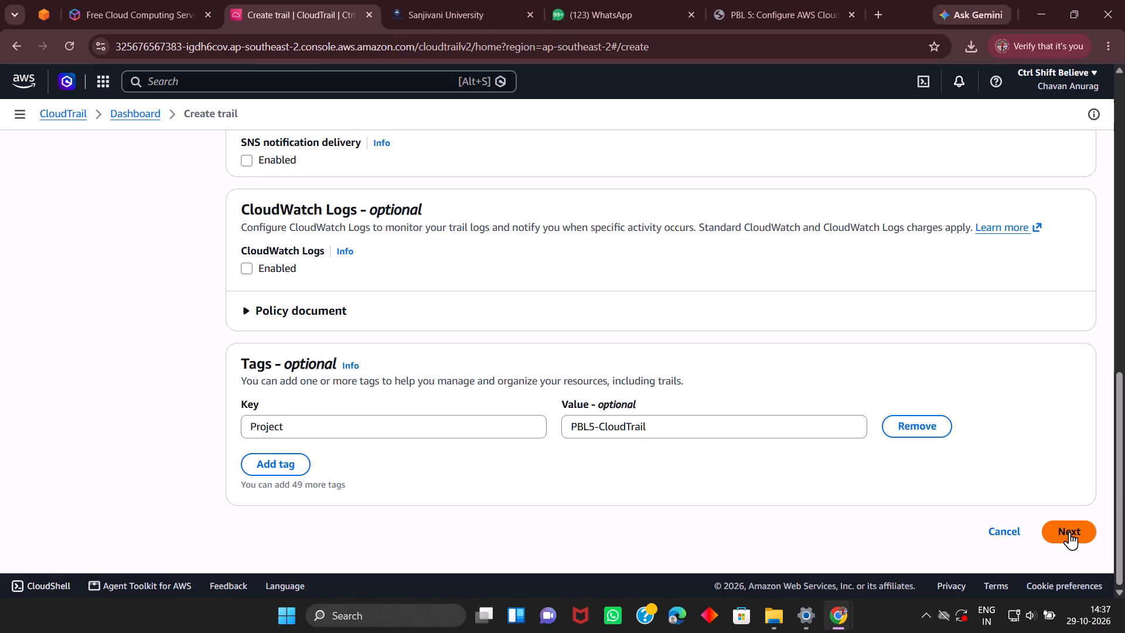
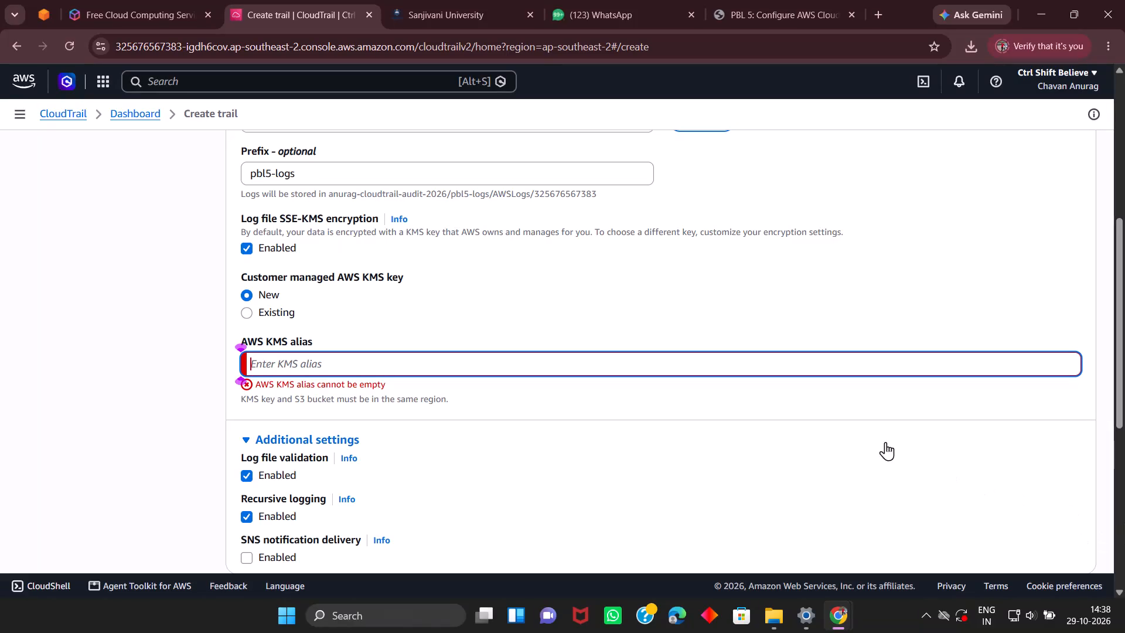
# Start entering the AWS KMS alias for the trail's new customer managed encryption key.
pyautogui.click(474, 362)
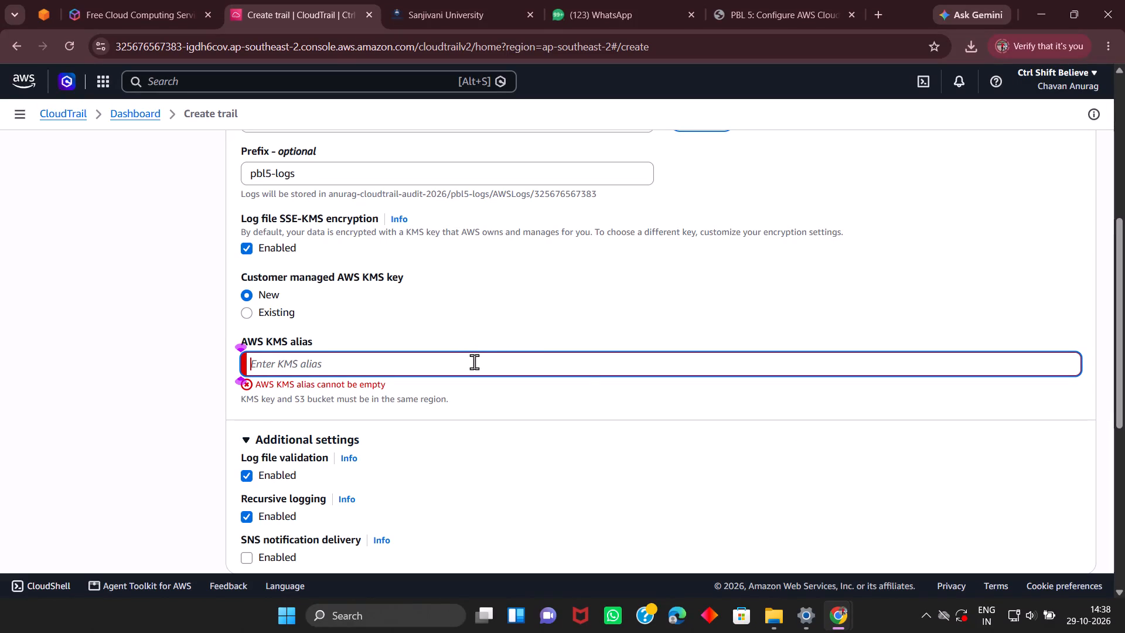
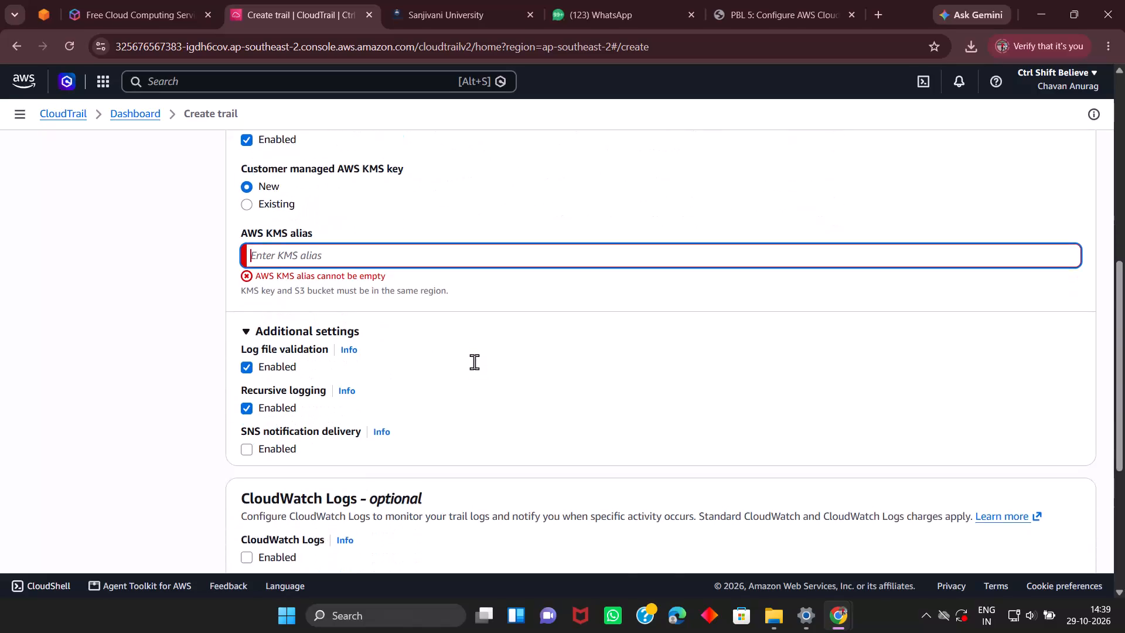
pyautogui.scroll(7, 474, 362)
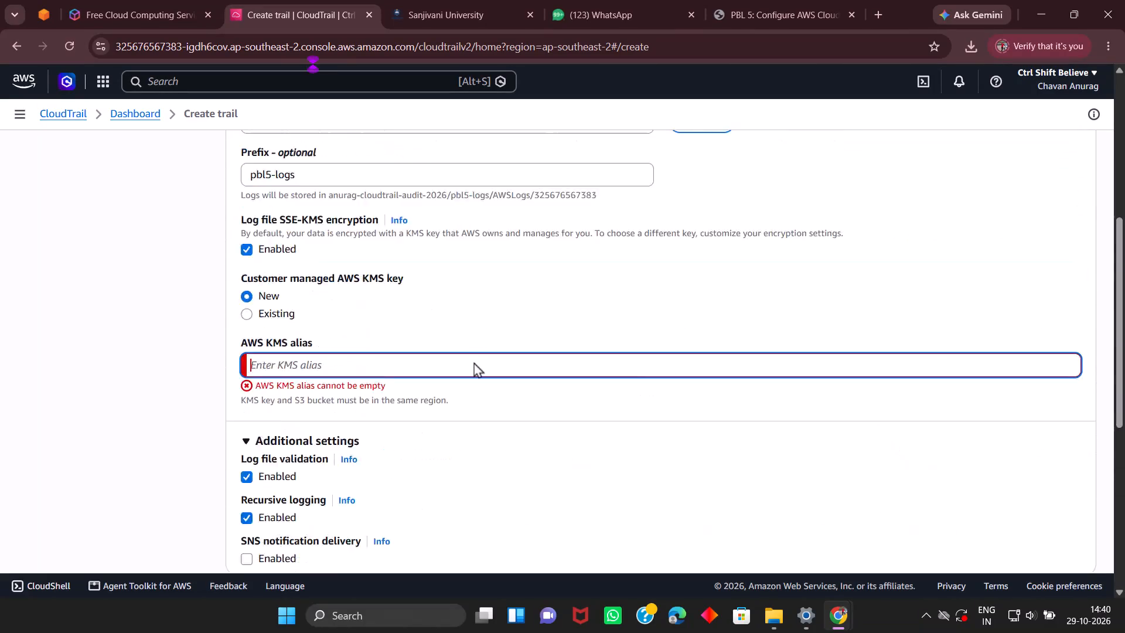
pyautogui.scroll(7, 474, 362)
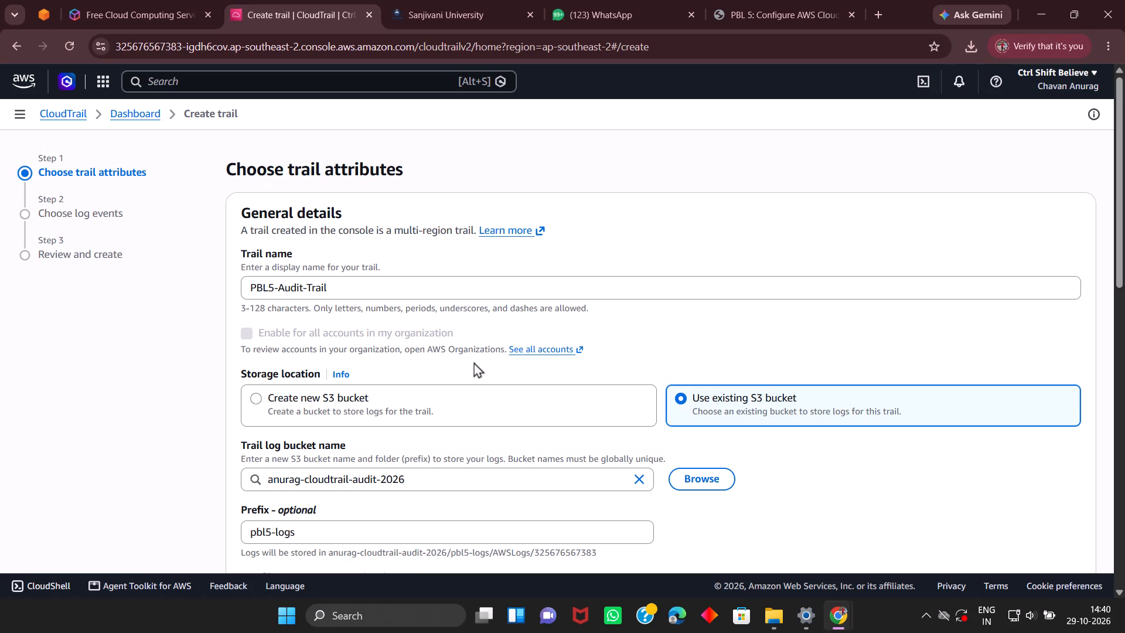
# Switch to the Sanjivani University portal and reload the Cloud Security & Administration test list.
pyautogui.click(500, 4)
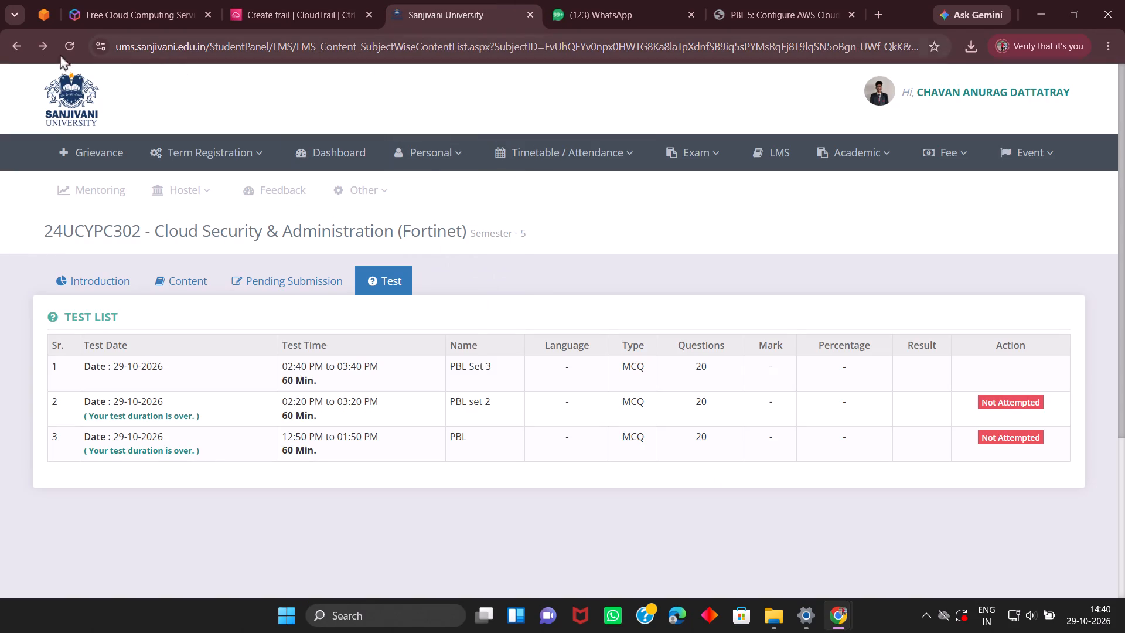
pyautogui.click(71, 46)
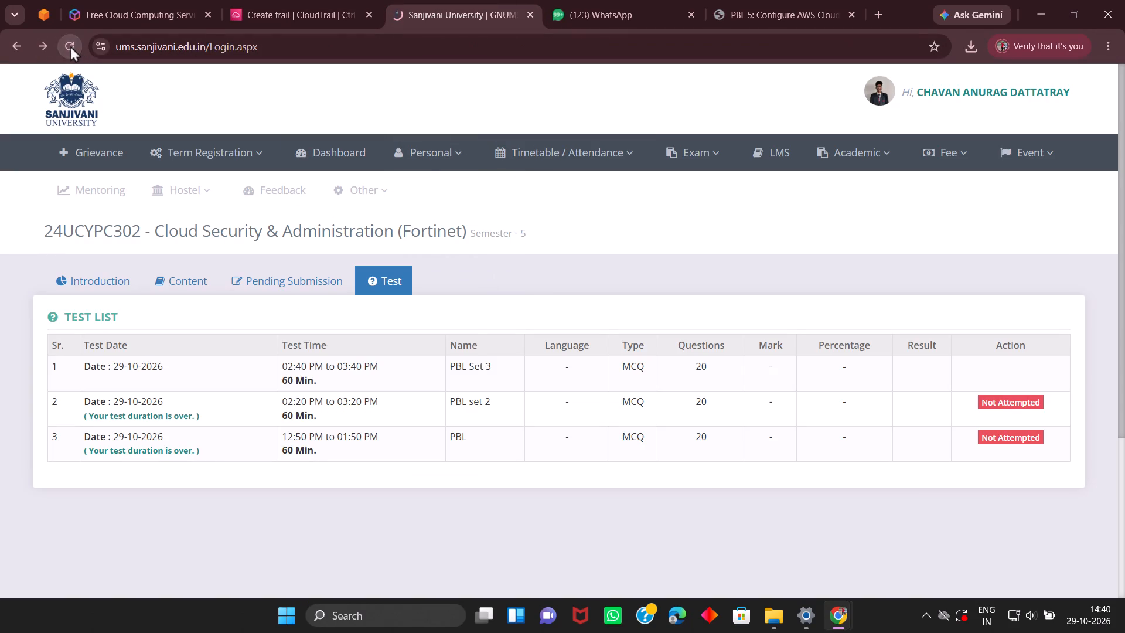